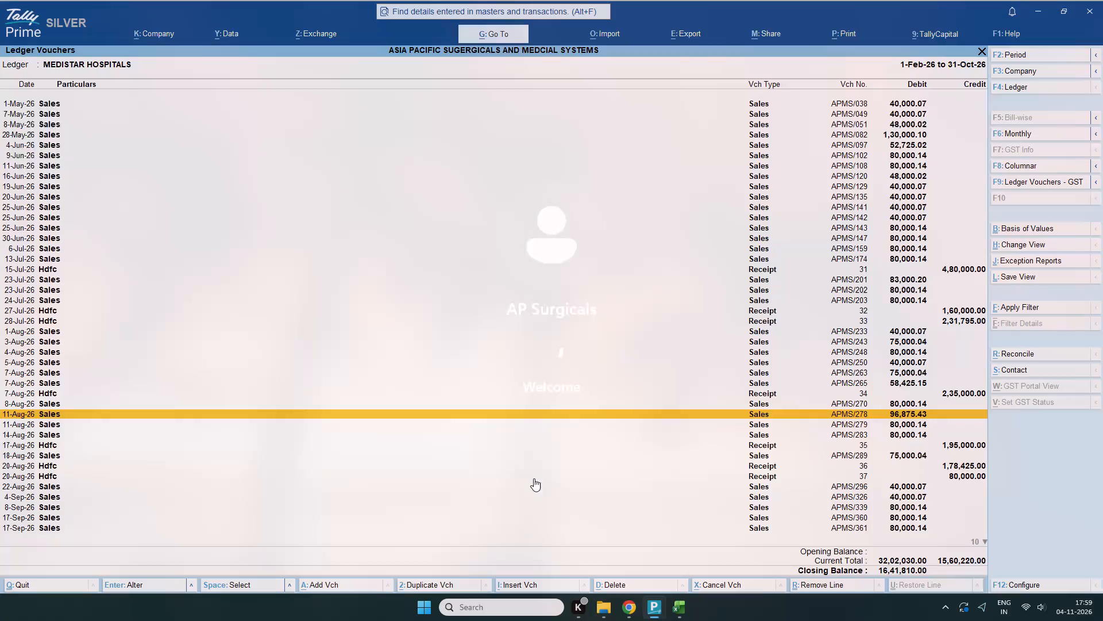
# Examine the sales and receipt entries in the MEDISTAR HOSPITALS ledger vouchers.
pyautogui.scroll(3, 863, 259)
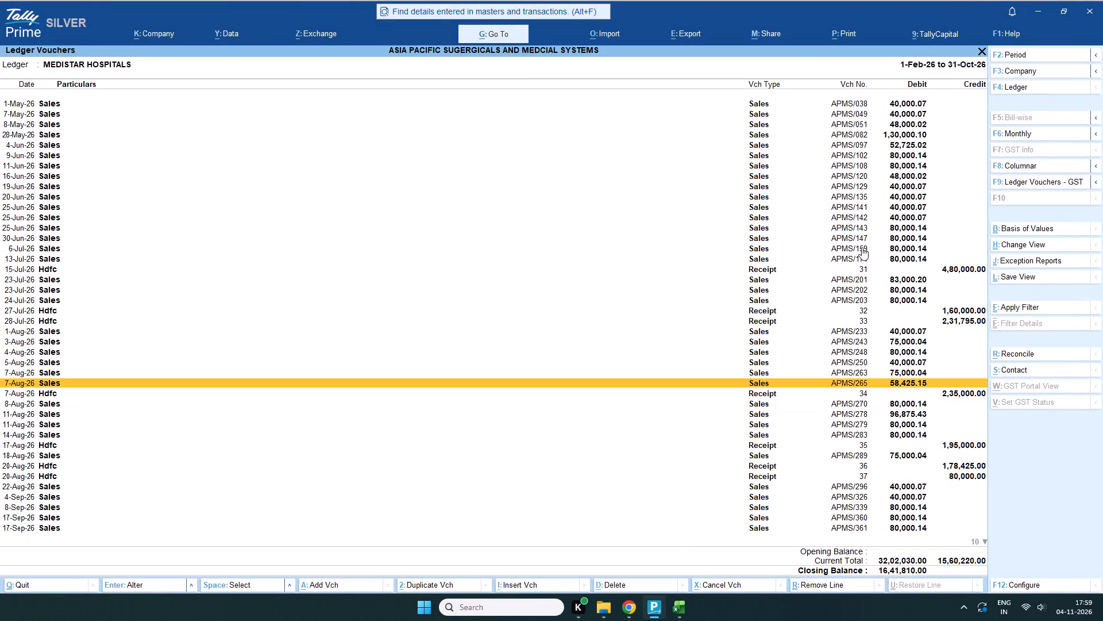
pyautogui.scroll(6, 840, 240)
pyautogui.scroll(12, 970, 79)
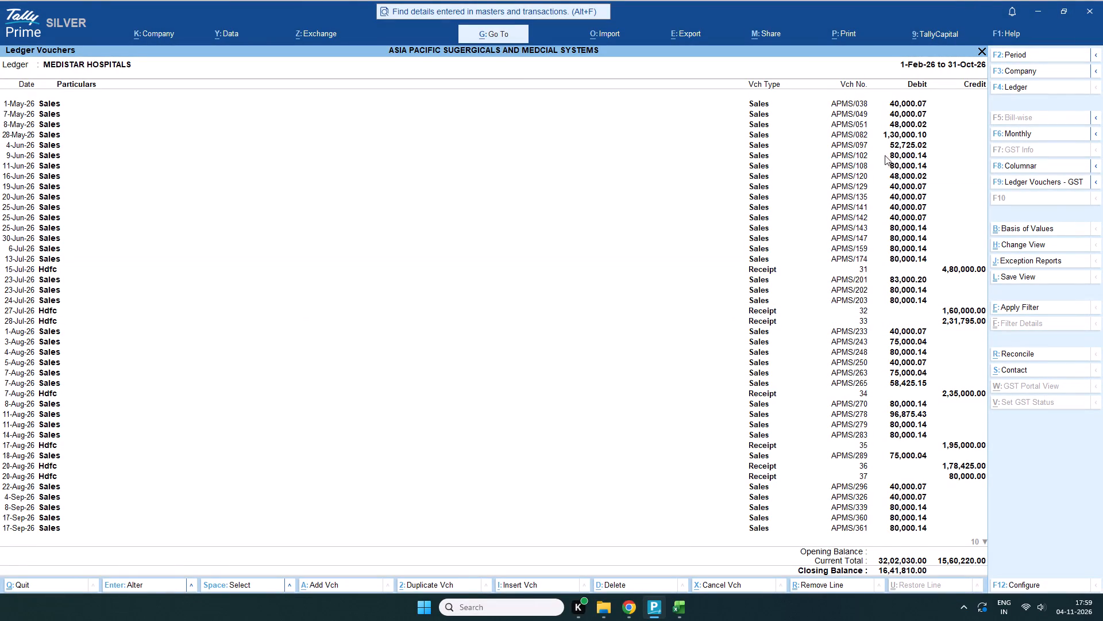
pyautogui.scroll(12, 885, 155)
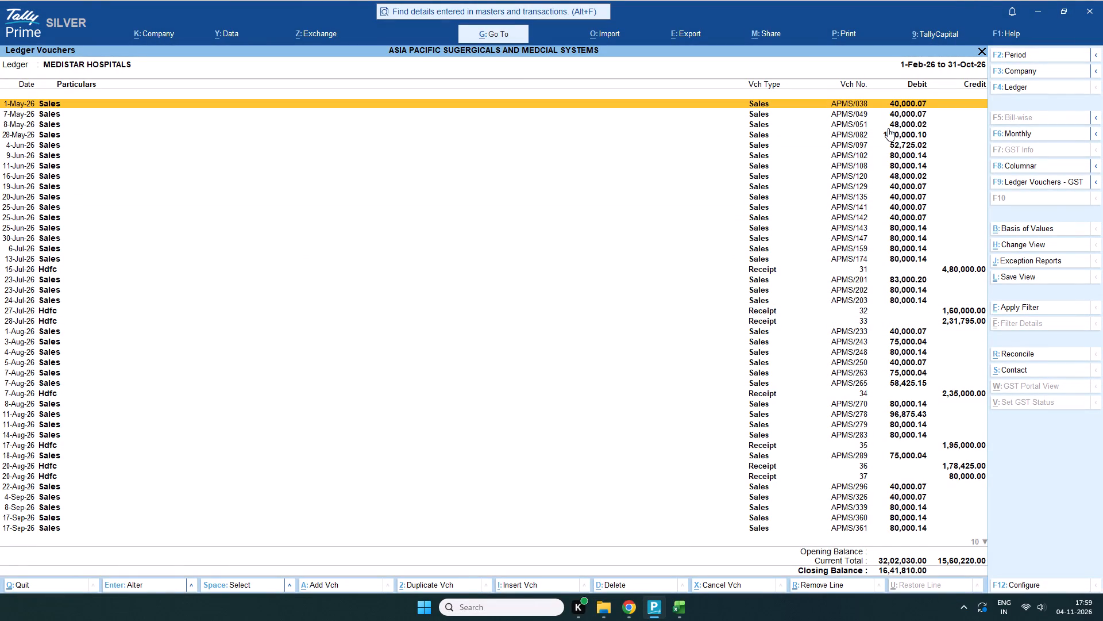
pyautogui.scroll(15, 888, 128)
pyautogui.scroll(-15, 882, 151)
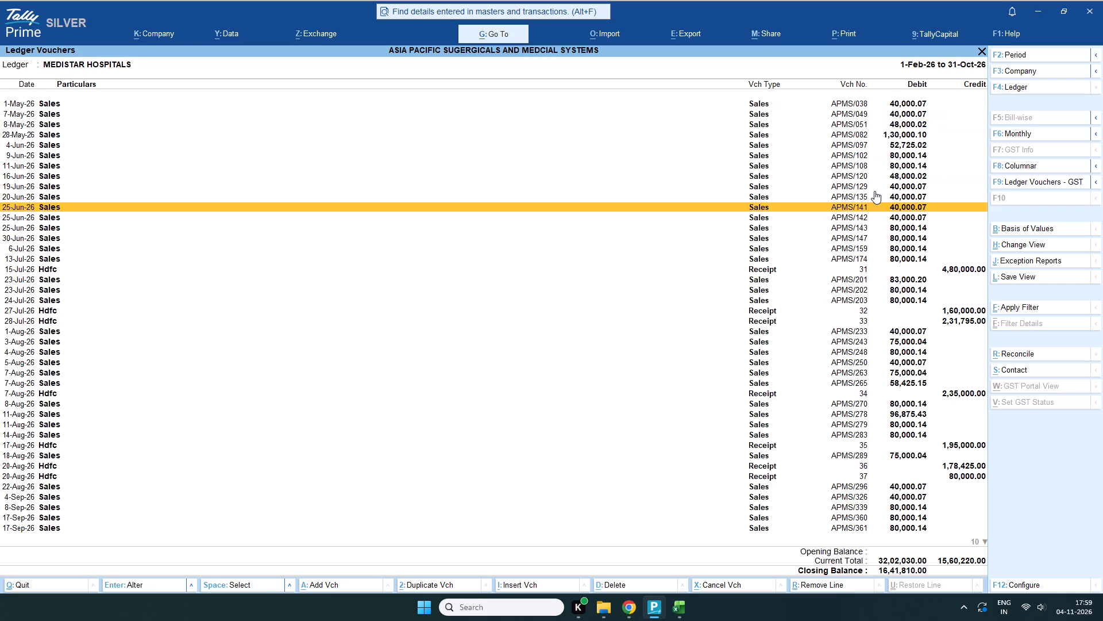
pyautogui.scroll(20, 874, 191)
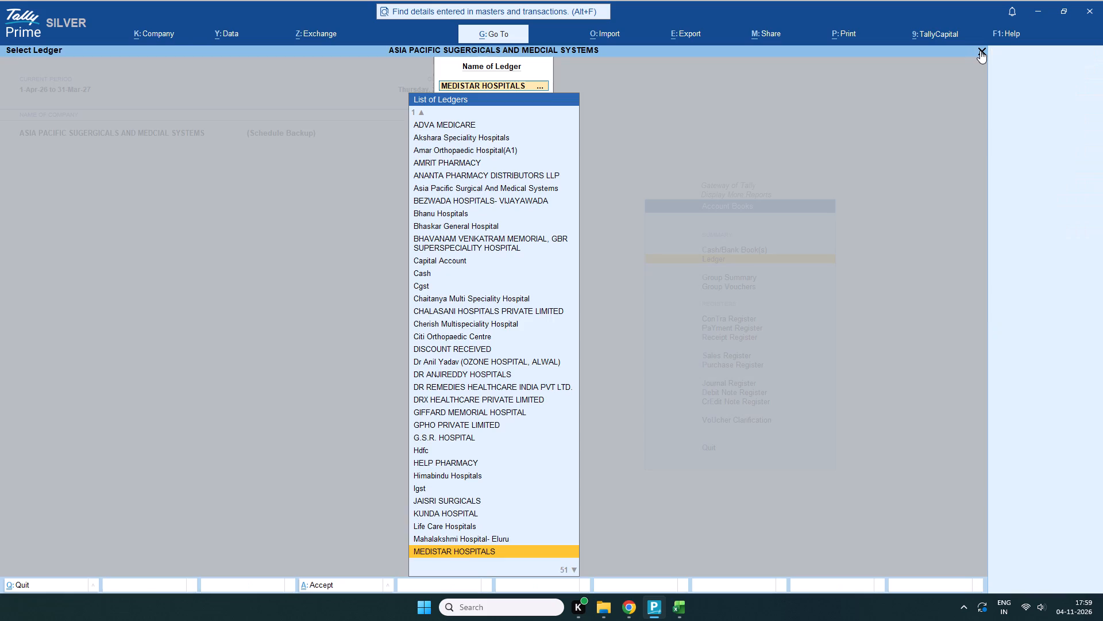
# Leave the ledger selection and back out through Account Books and Display More Reports to the Gateway of Tally.
pyautogui.click(981, 50)
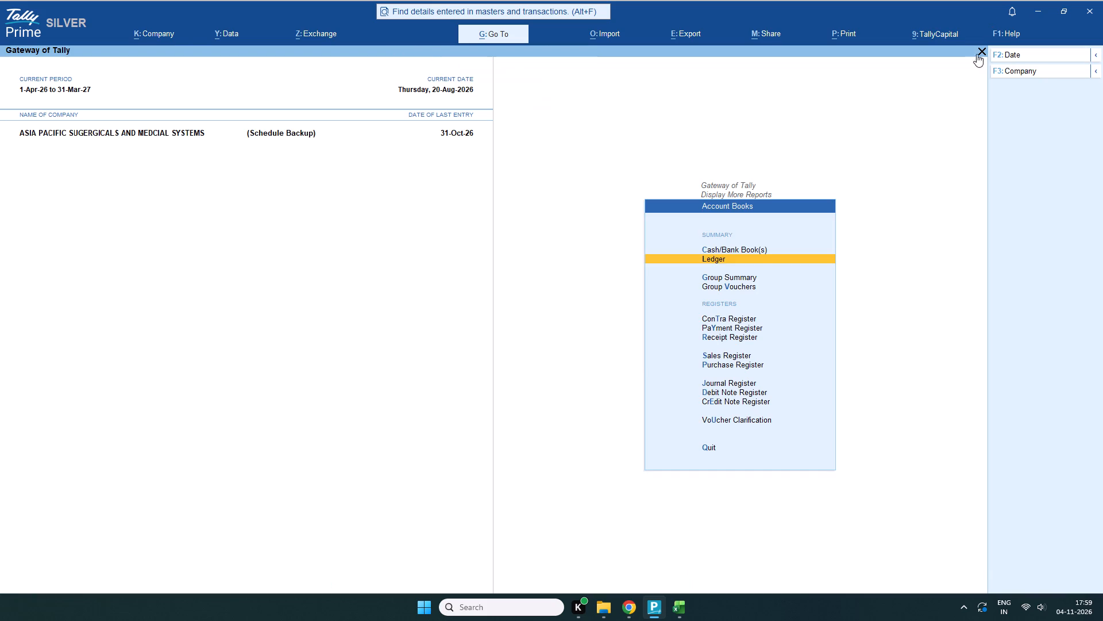
pyautogui.scroll(1, 700, 346)
pyautogui.scroll(-4, 728, 270)
pyautogui.scroll(-3, 739, 347)
pyautogui.scroll(3, 728, 431)
pyautogui.click(710, 446)
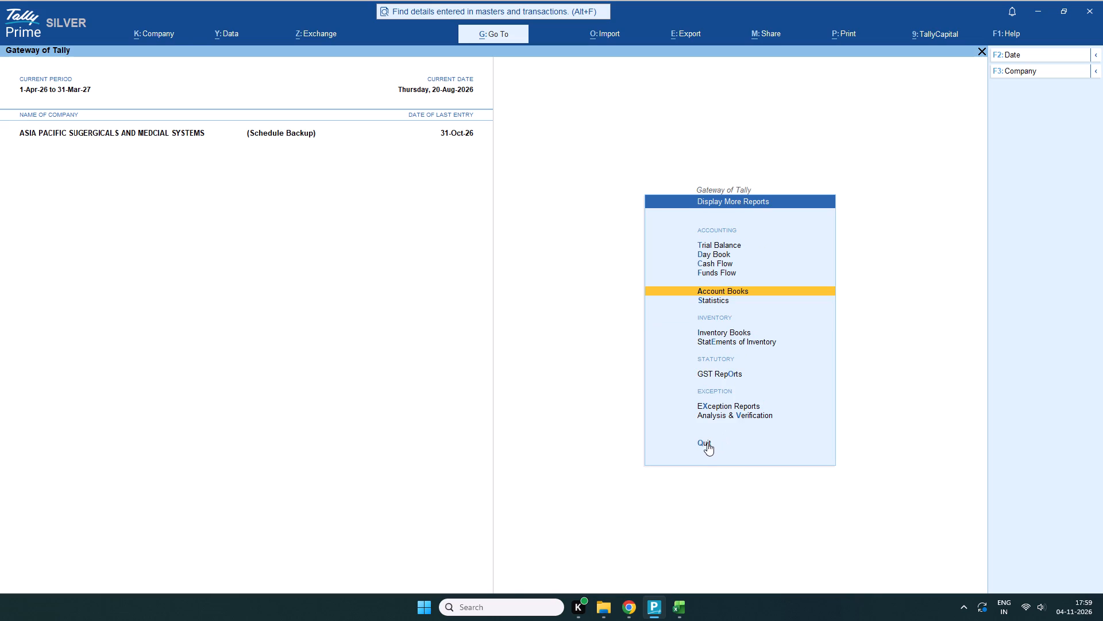
pyautogui.scroll(2, 728, 300)
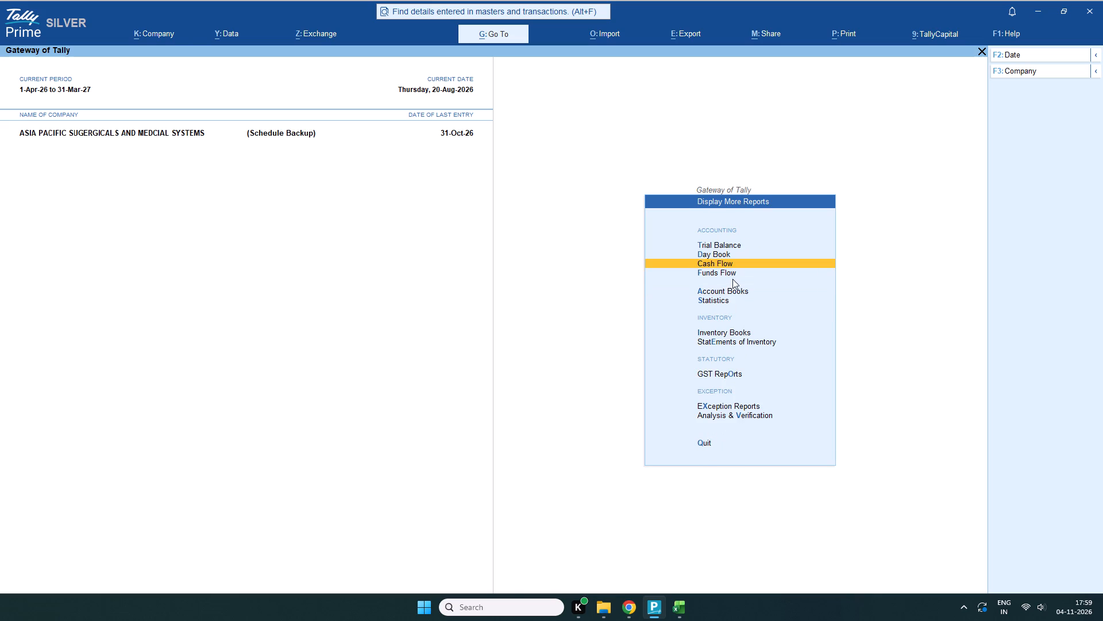
pyautogui.scroll(-2, 722, 386)
pyautogui.click(707, 441)
pyautogui.scroll(3, 668, 453)
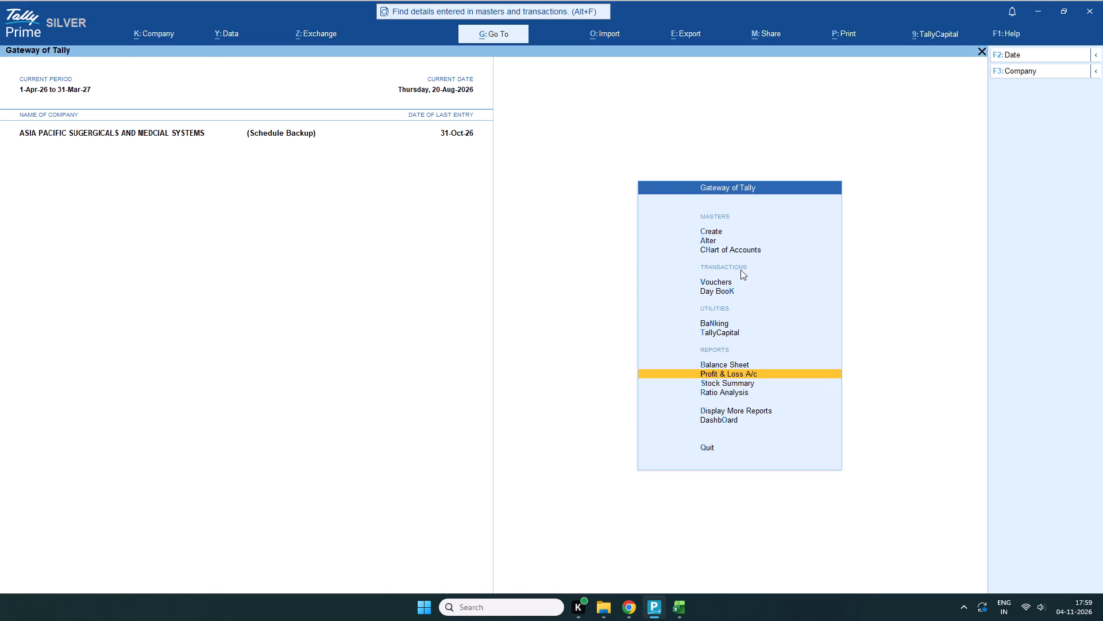
pyautogui.scroll(5, 741, 270)
pyautogui.scroll(-8, 717, 323)
# Open the ledger vouchers of Srikara Hospital-Vijayawada from the account books, searching the ledger list for "srikar".
pyautogui.moveTo(741, 407); pyautogui.dragTo(744, 412)
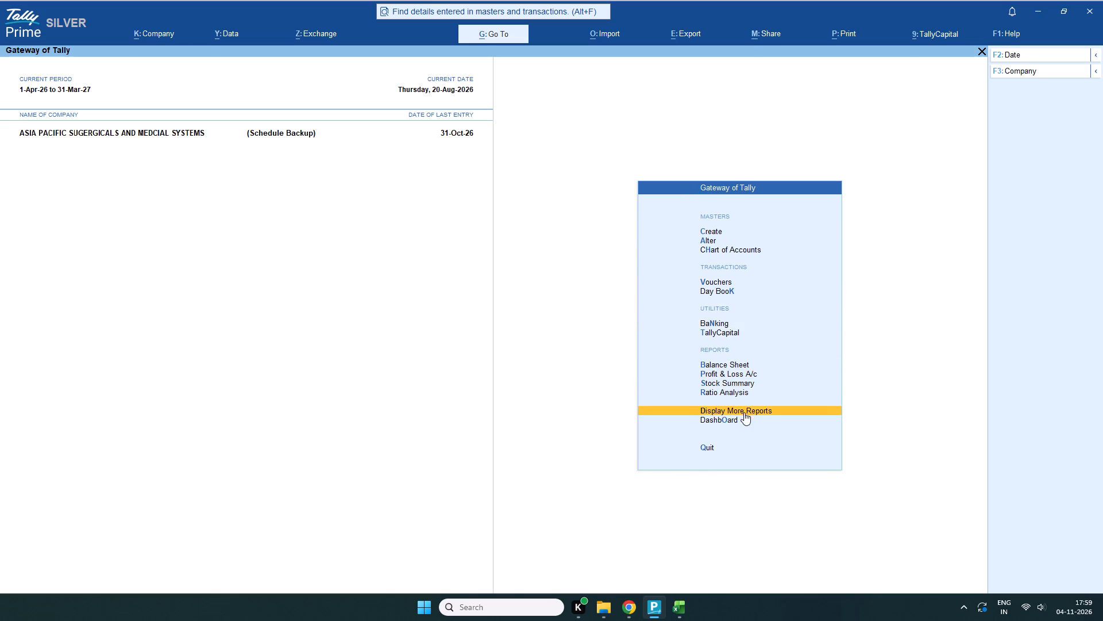
pyautogui.scroll(-5, 747, 297)
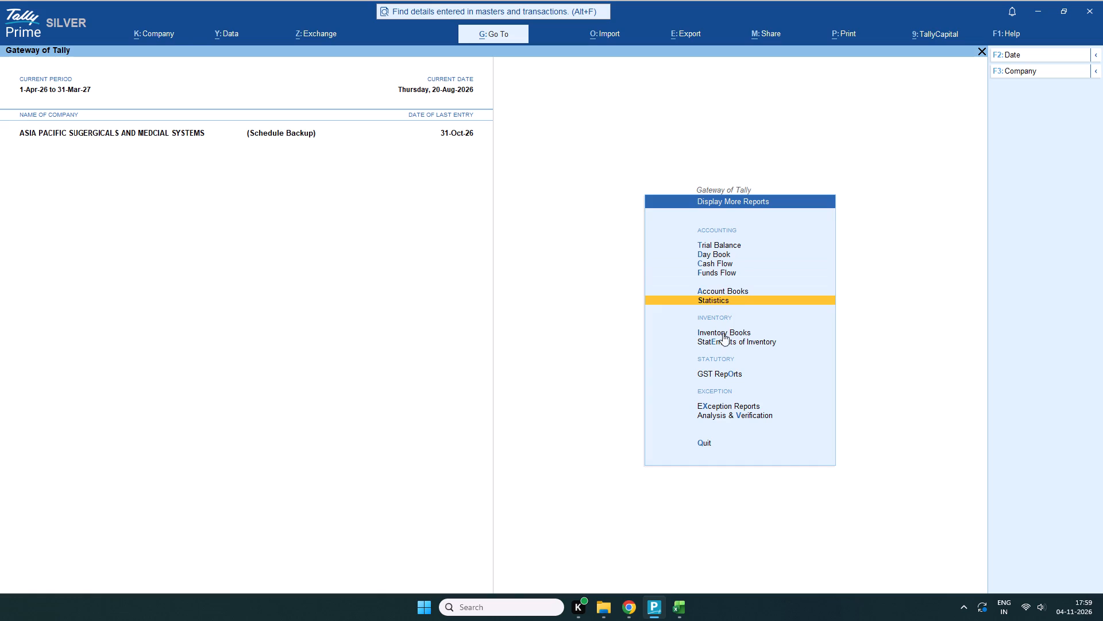
pyautogui.scroll(1, 723, 319)
pyautogui.scroll(1, 726, 273)
pyautogui.scroll(-3, 724, 297)
pyautogui.scroll(3, 720, 285)
pyautogui.scroll(-1, 719, 336)
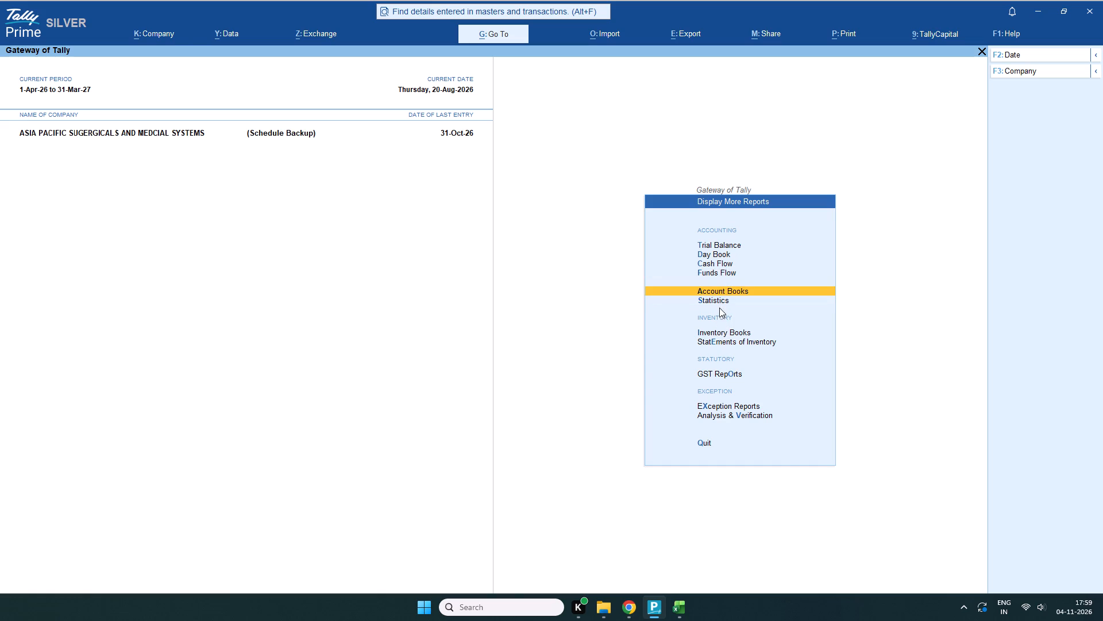
pyautogui.click(723, 290)
pyautogui.scroll(-1, 667, 293)
pyautogui.click(718, 253)
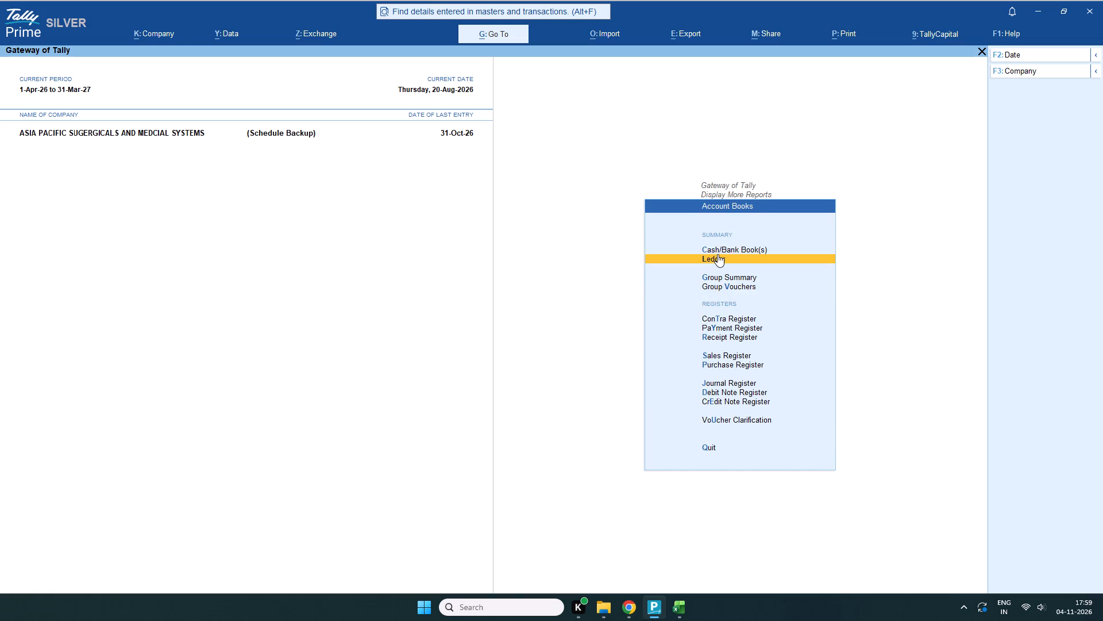
pyautogui.click(714, 257)
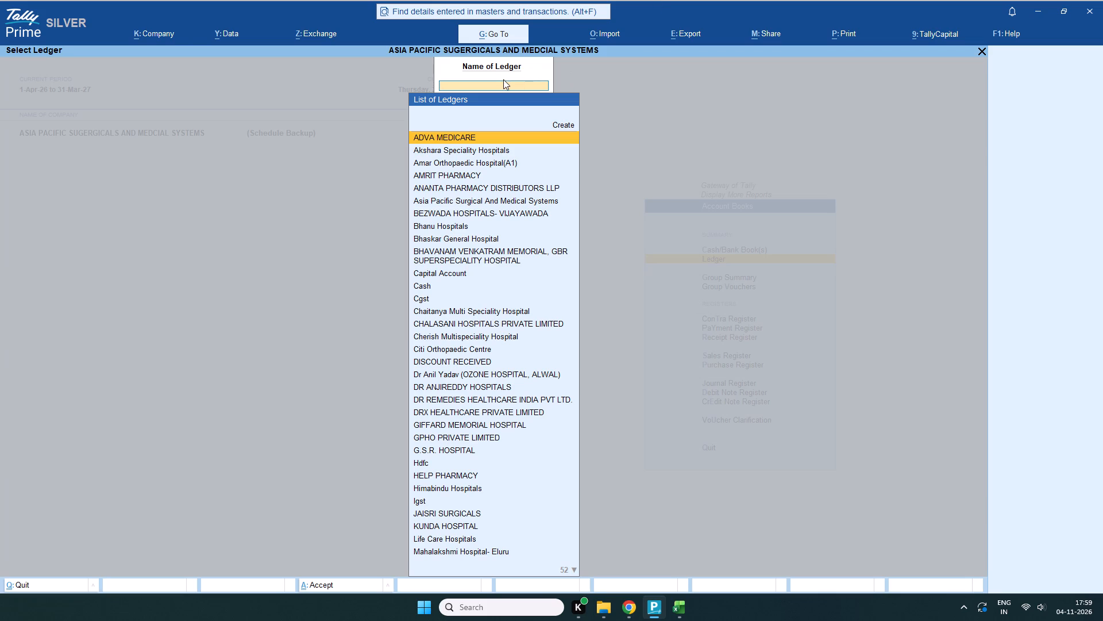
pyautogui.write('srikar')
pyautogui.doubleClick(466, 169)
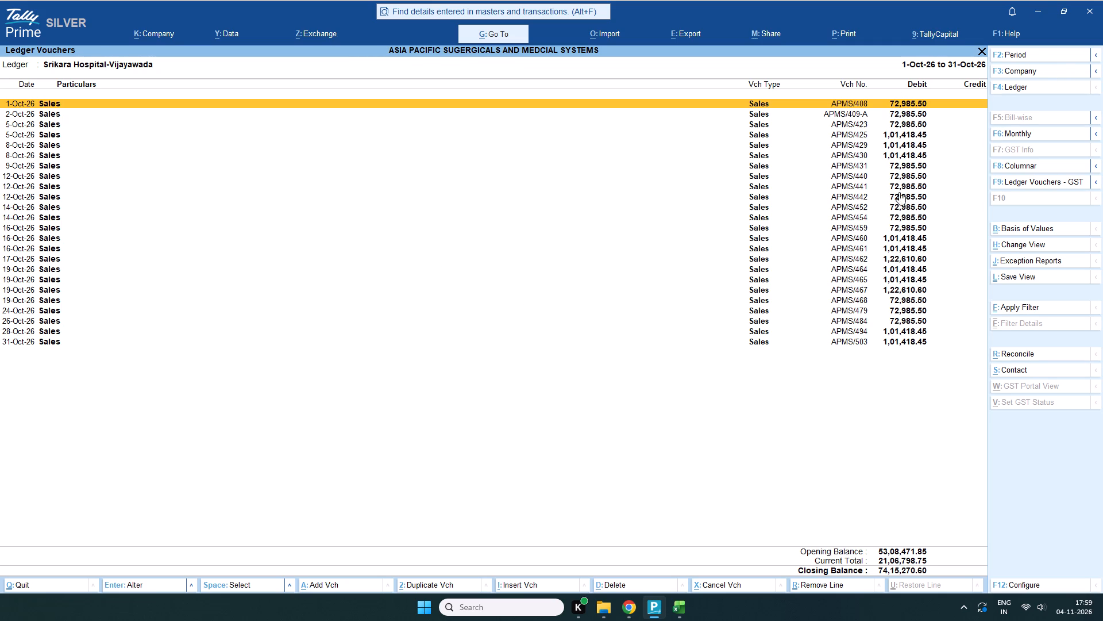
# Set the ledger report period from 01-02-2026 to 31-10-2026.
pyautogui.click(1038, 56)
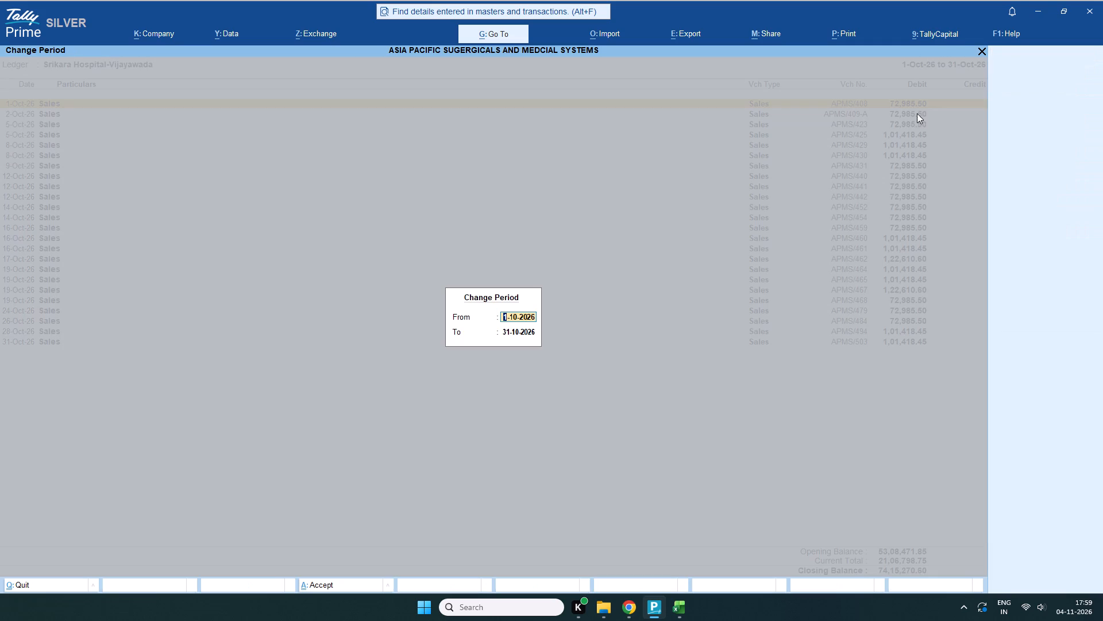
pyautogui.write('01-02-2026')
pyautogui.press('Return')
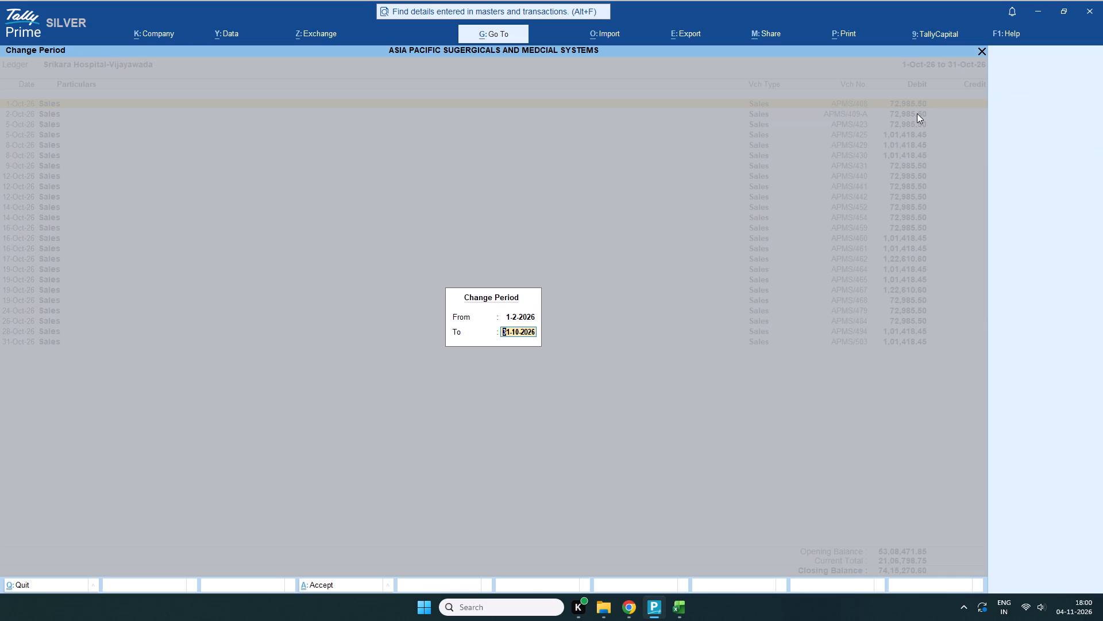
pyautogui.press('Return')
# Examine the item details of the 25-Jun-26 sales voucher no. 4, closing it without changes.
pyautogui.scroll(-5, 874, 162)
pyautogui.scroll(-4, 840, 226)
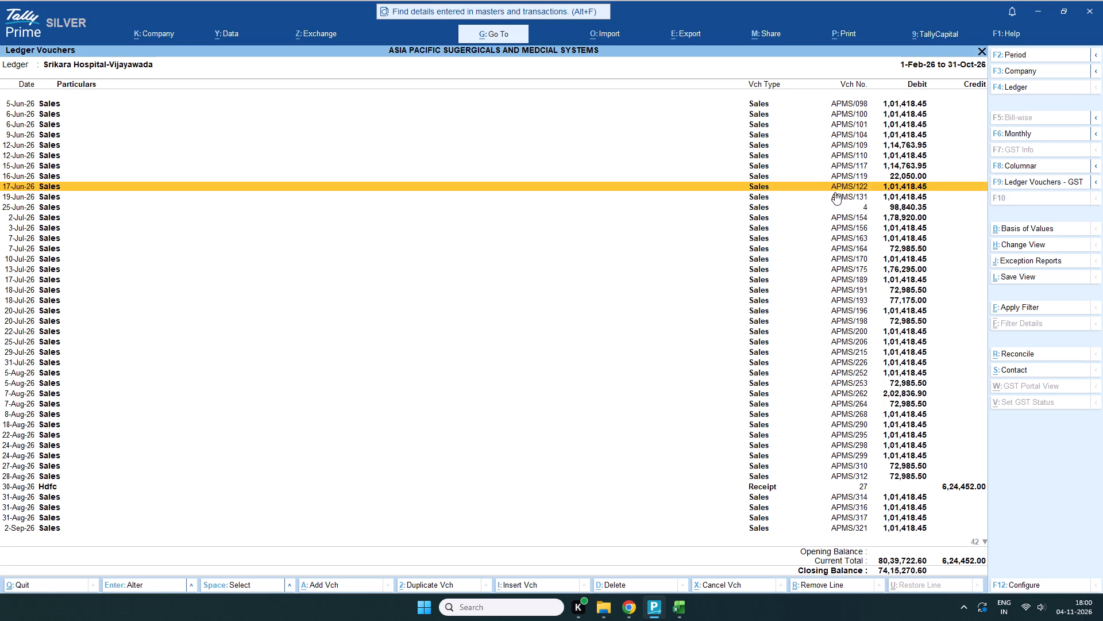
pyautogui.scroll(-1, 833, 199)
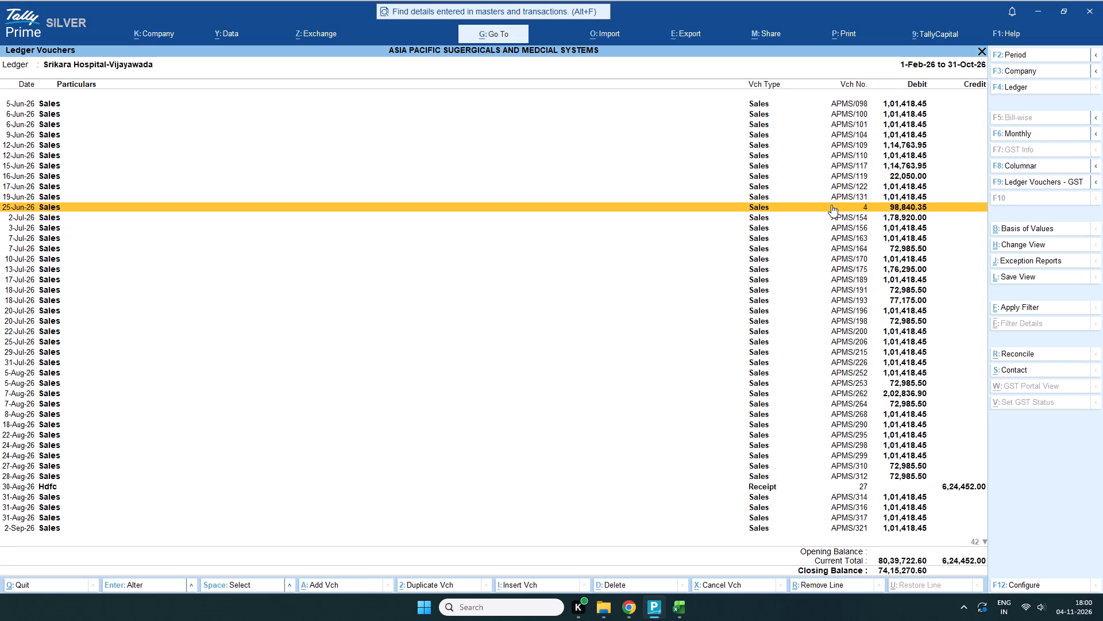
pyautogui.doubleClick(830, 205)
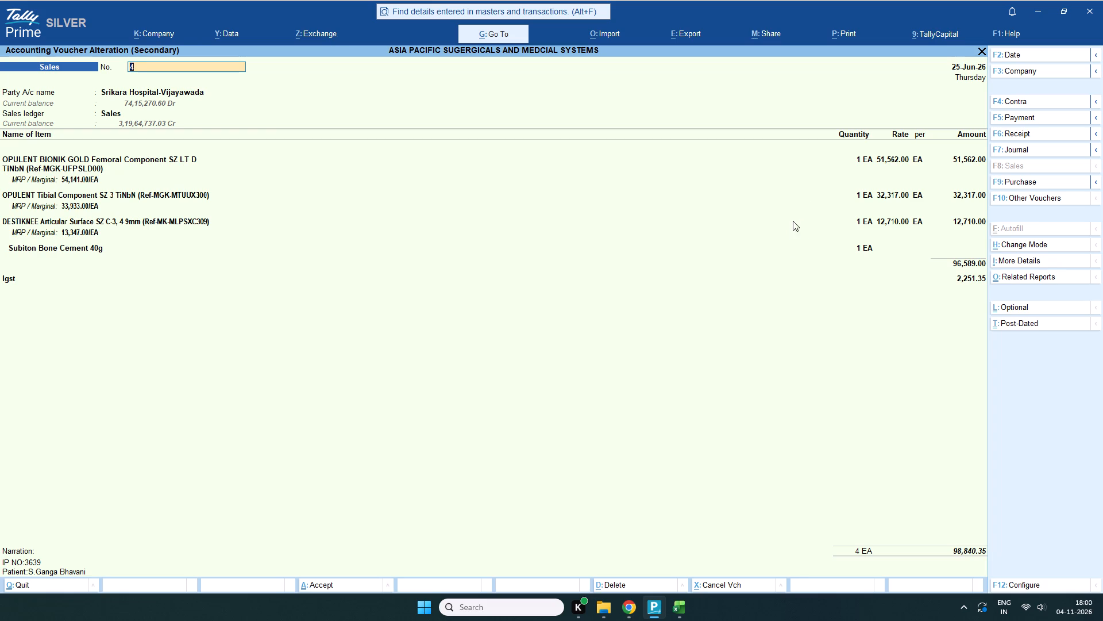
pyautogui.click(979, 51)
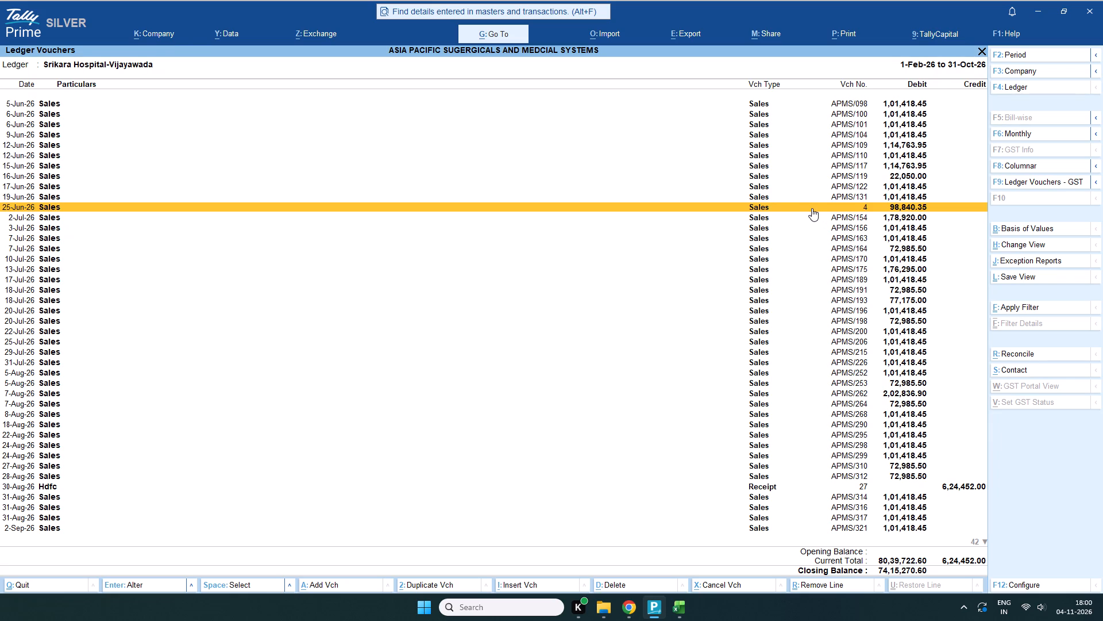
pyautogui.click(812, 208)
pyautogui.doubleClick(812, 208)
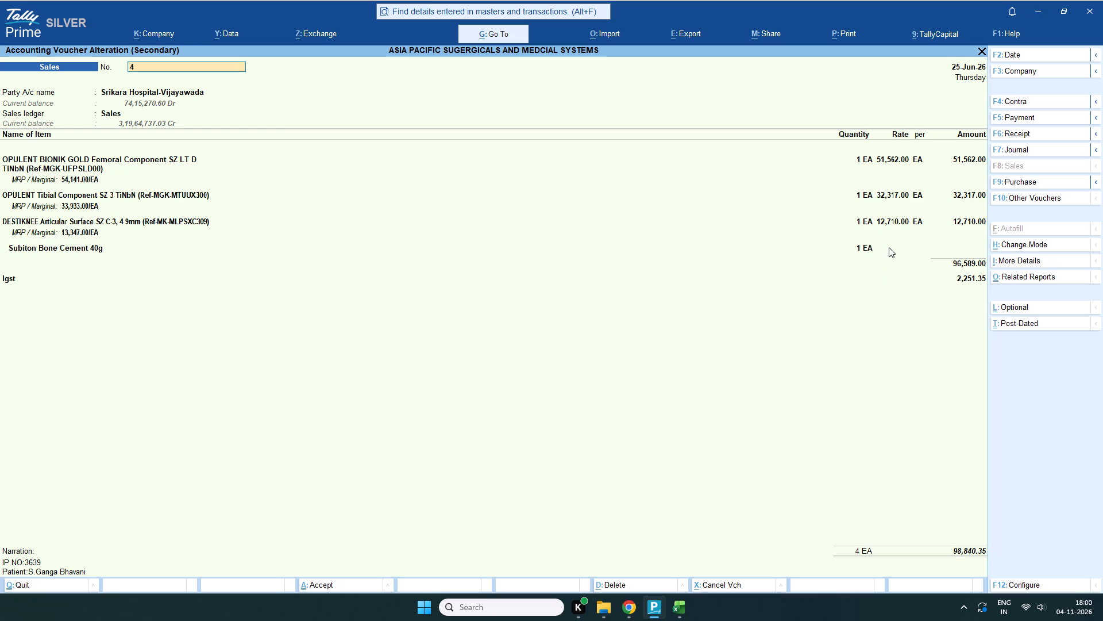
pyautogui.click(978, 51)
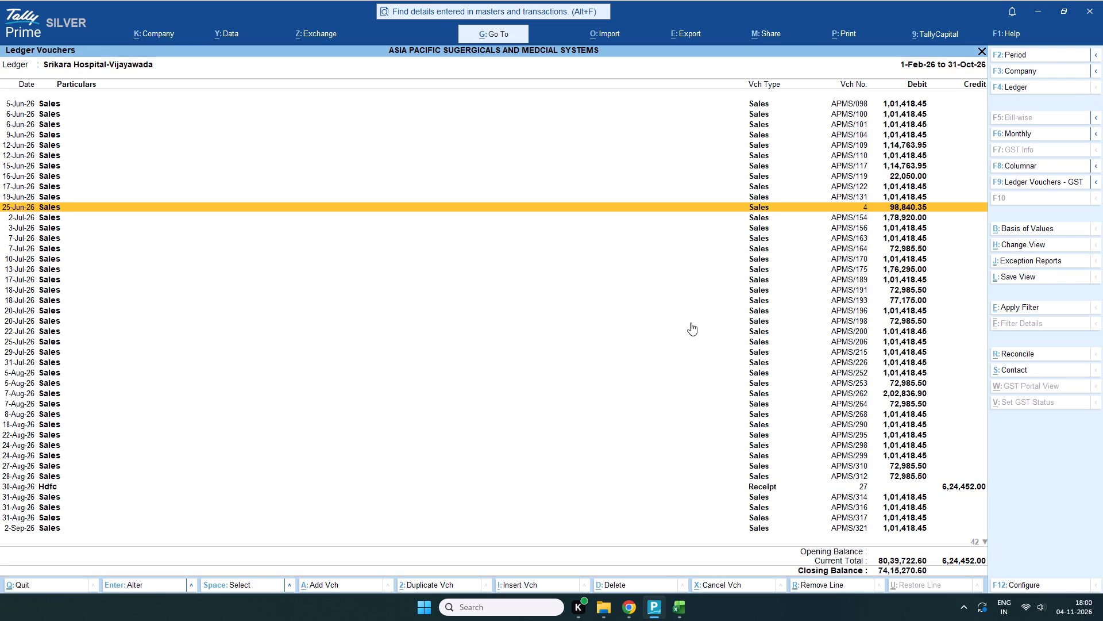
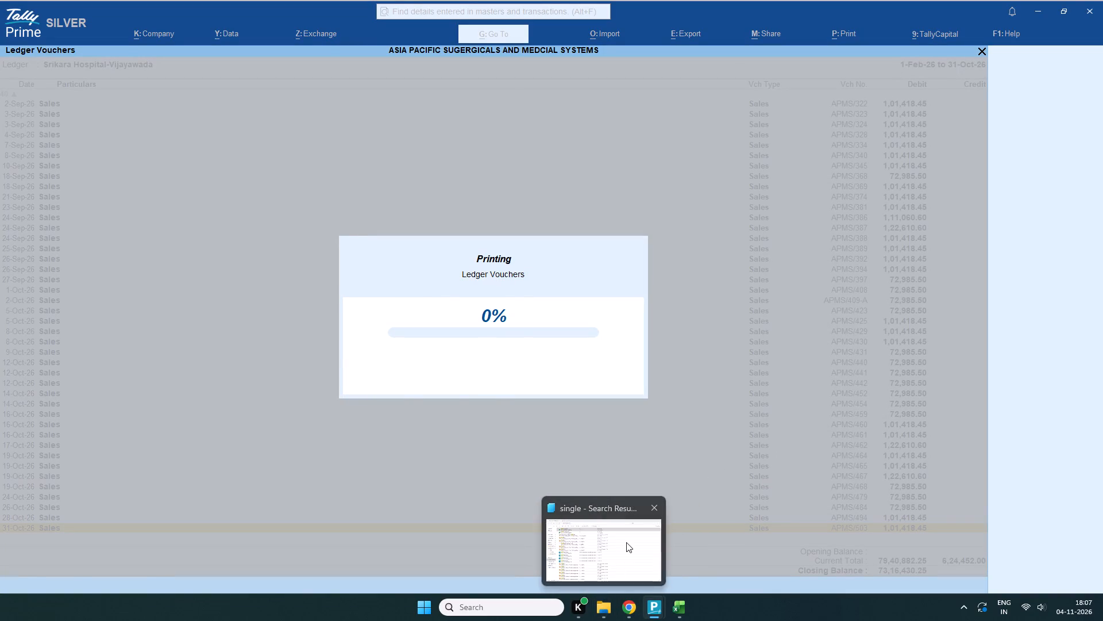
# Save the Srikara Hospital-Vijayawada ledger printout as a PDF in Documents, adding "october" to the file name "srikar hospital ledgers".
pyautogui.click(626, 542)
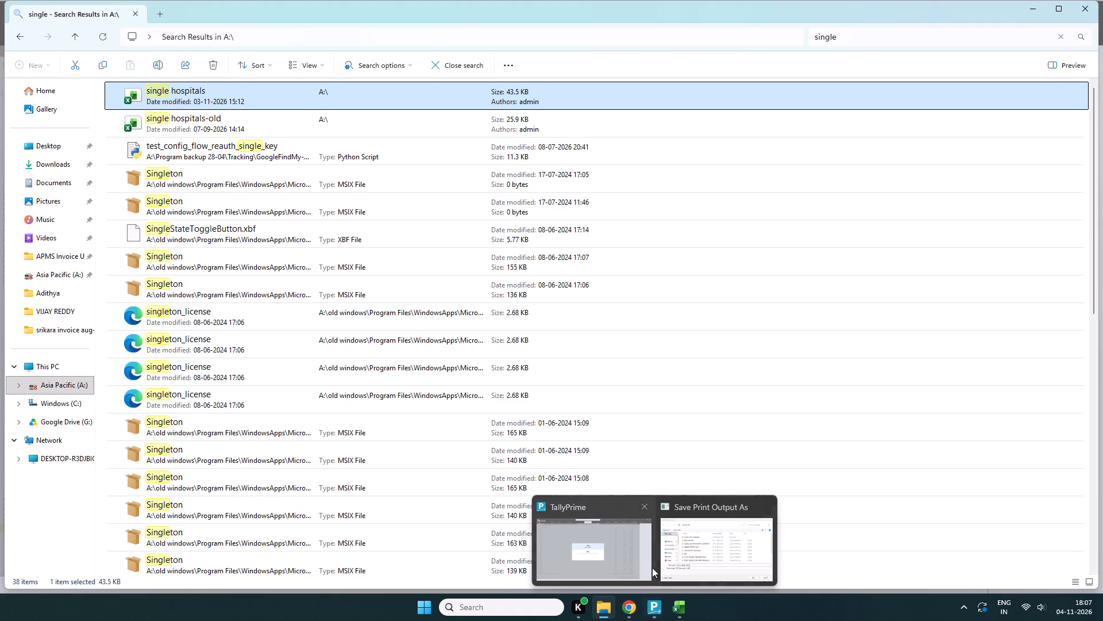
pyautogui.click(705, 550)
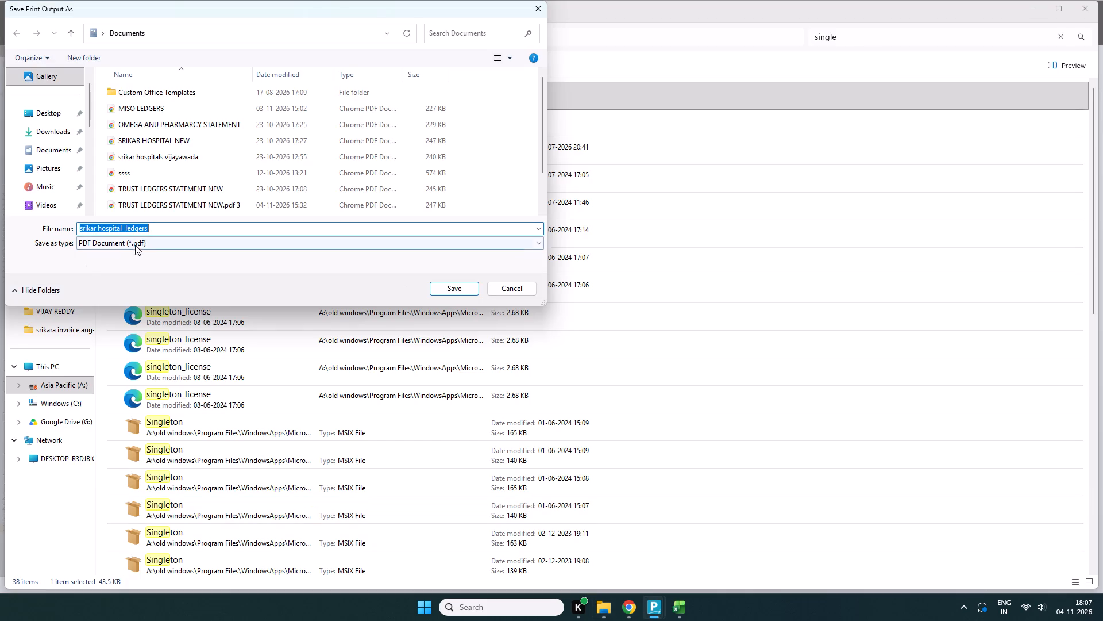
pyautogui.click(165, 224)
pyautogui.press('space')
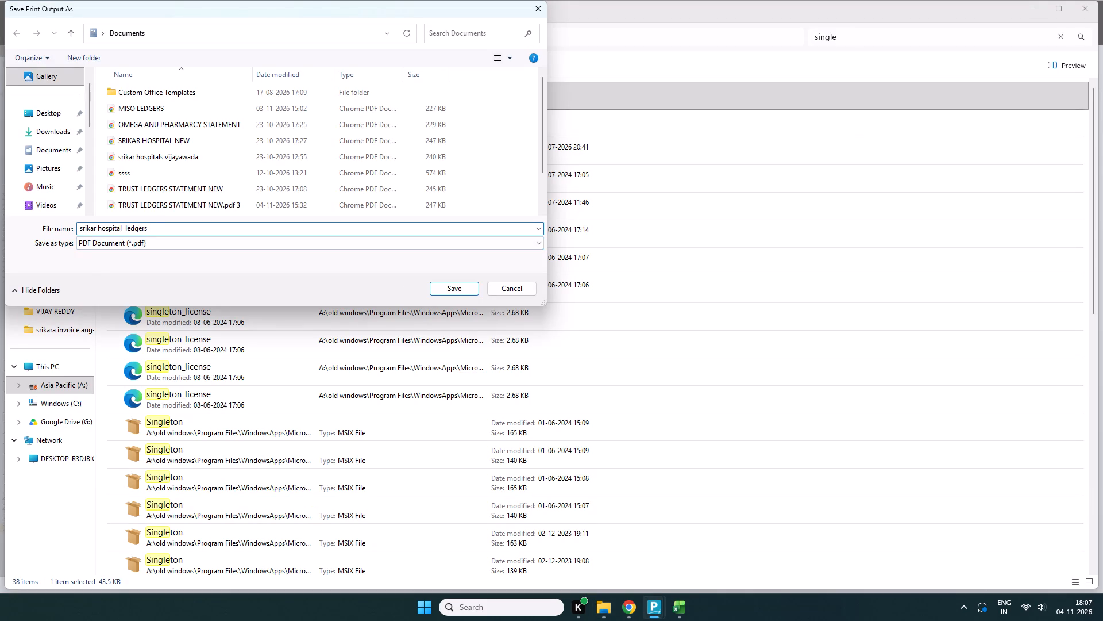
pyautogui.write('october')
pyautogui.press('space')
pyautogui.click(449, 287)
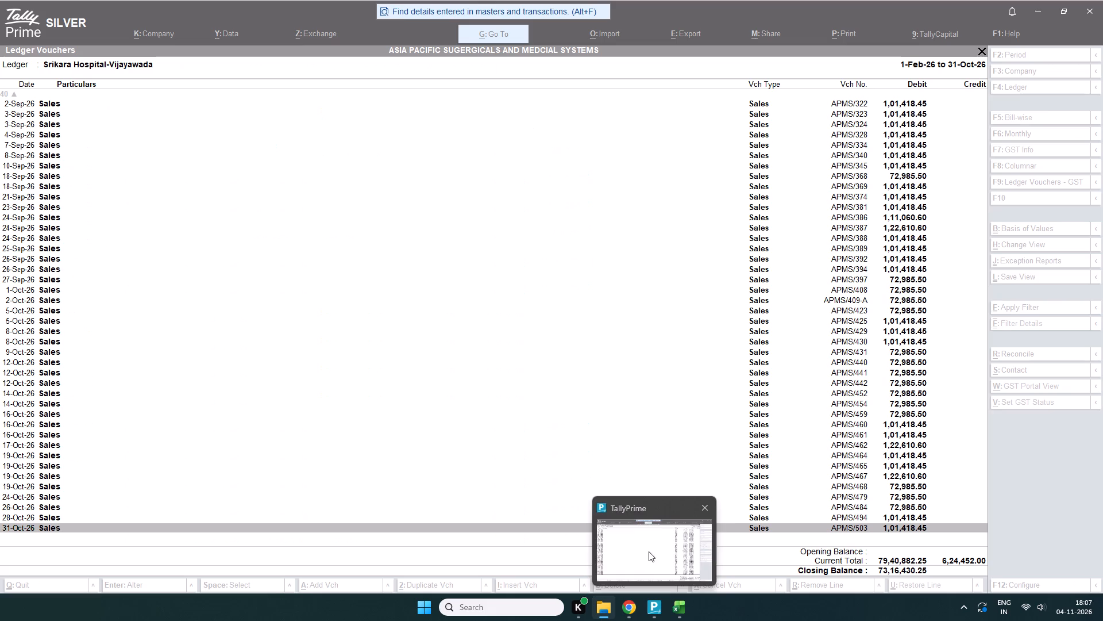
pyautogui.click(649, 551)
# Close the Srikara Hospital-Vijayawada ledger vouchers and the ledger selection, returning to Account Books.
pyautogui.click(978, 52)
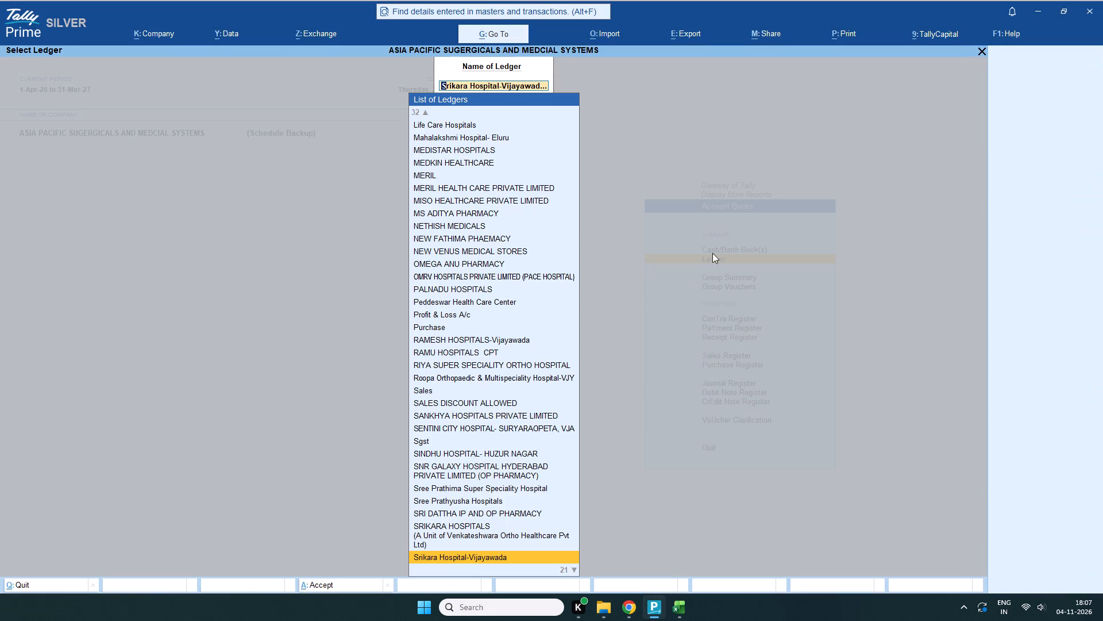
pyautogui.click(982, 49)
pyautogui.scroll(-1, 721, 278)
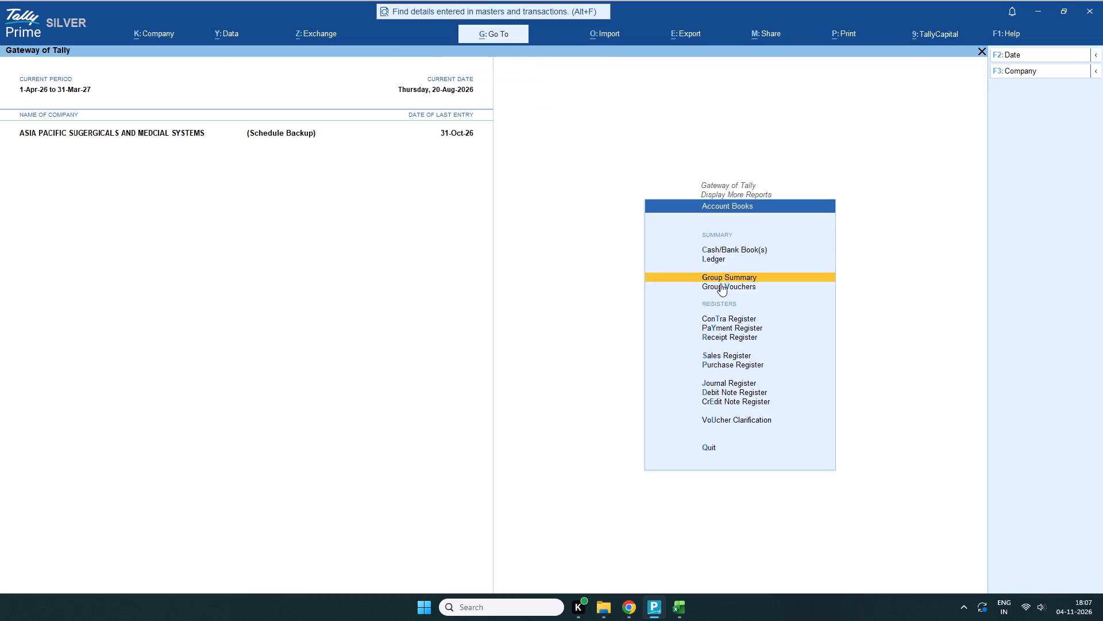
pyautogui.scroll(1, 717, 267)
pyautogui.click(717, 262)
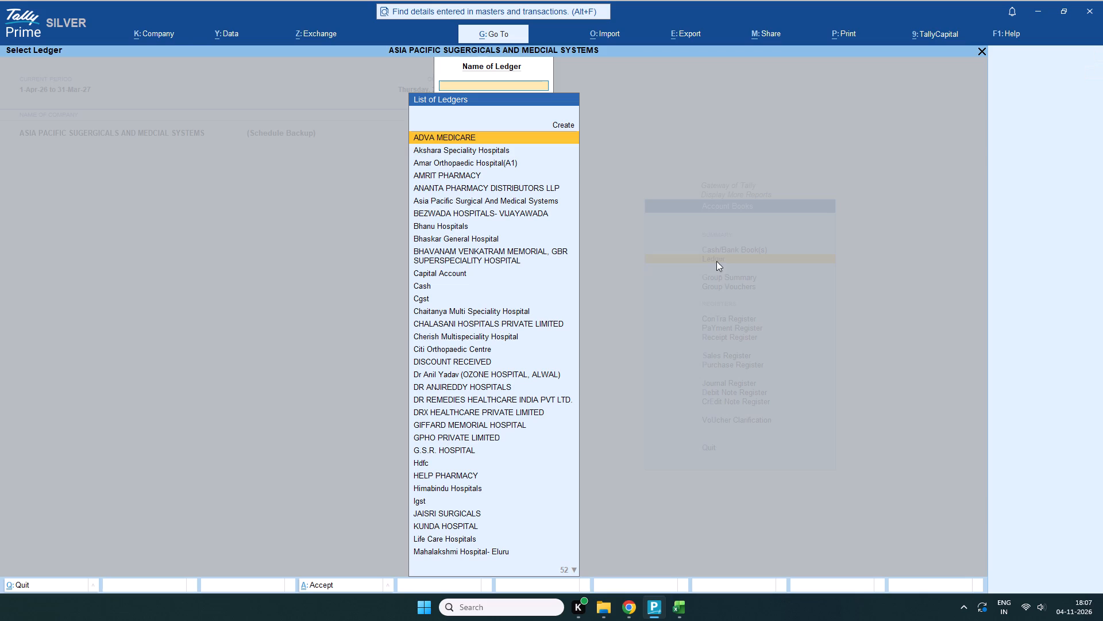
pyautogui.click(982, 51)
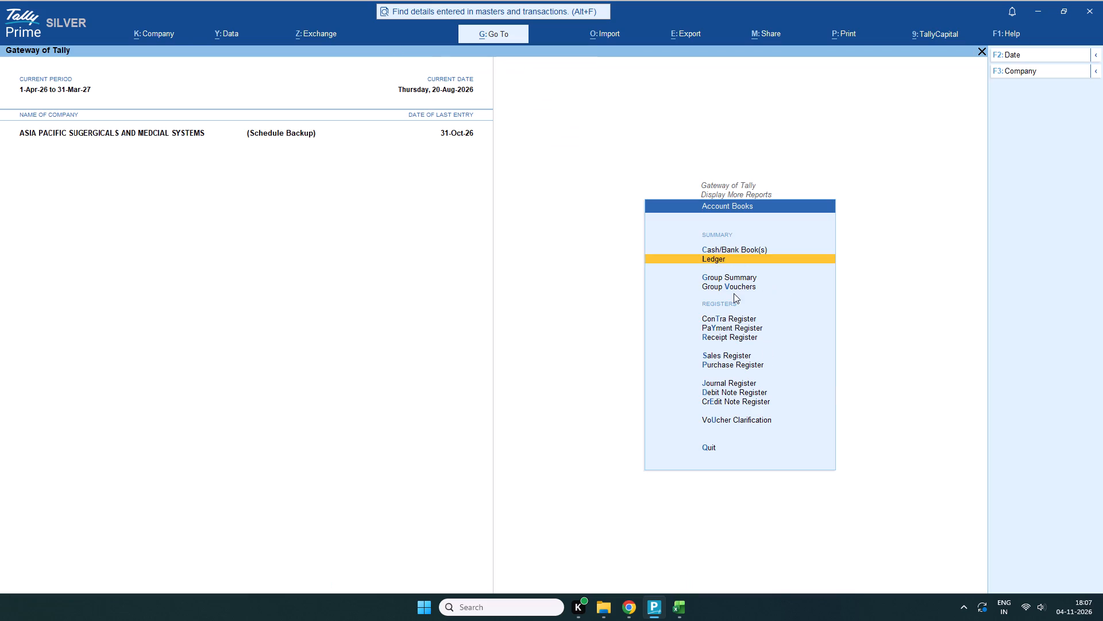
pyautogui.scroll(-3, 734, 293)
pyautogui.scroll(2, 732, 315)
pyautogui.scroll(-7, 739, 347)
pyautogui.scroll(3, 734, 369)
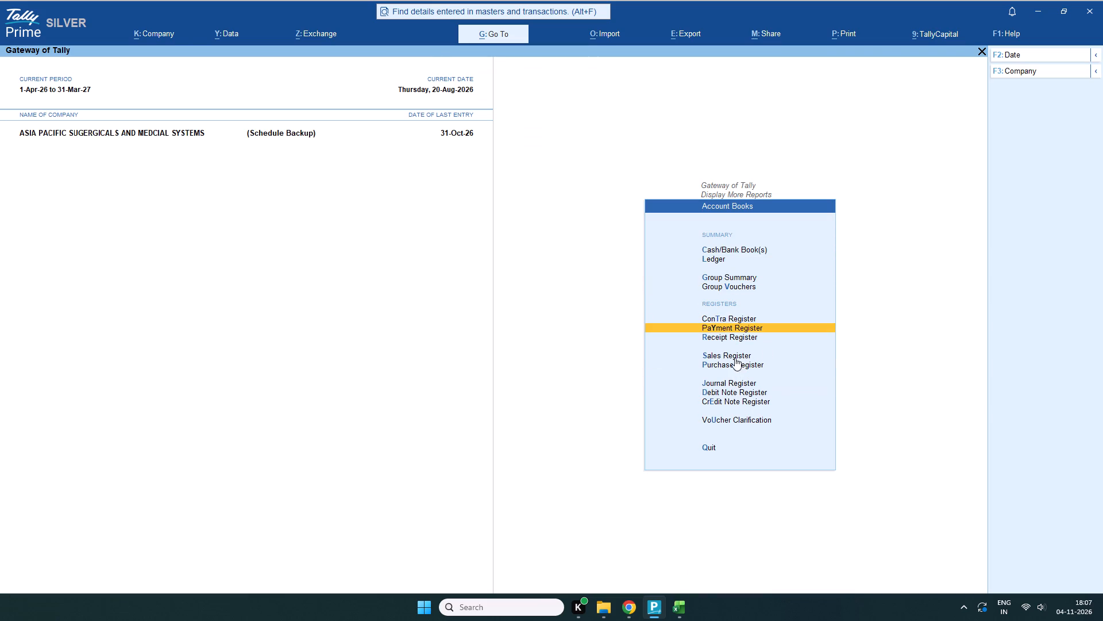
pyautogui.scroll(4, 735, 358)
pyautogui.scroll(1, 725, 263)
# Open the ledger vouchers of TRUST PHARMACEUTICALS- VIJAYAWADA, searching the ledger list for "trust".
pyautogui.moveTo(723, 255); pyautogui.dragTo(732, 266)
pyautogui.click(729, 258)
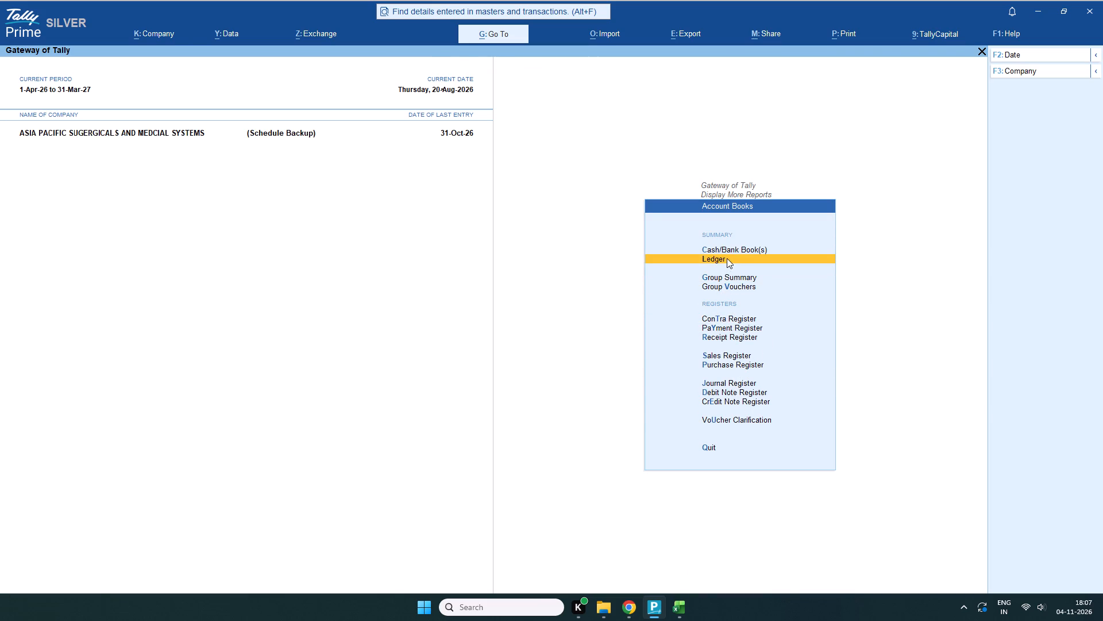
pyautogui.write('trust')
pyautogui.doubleClick(450, 140)
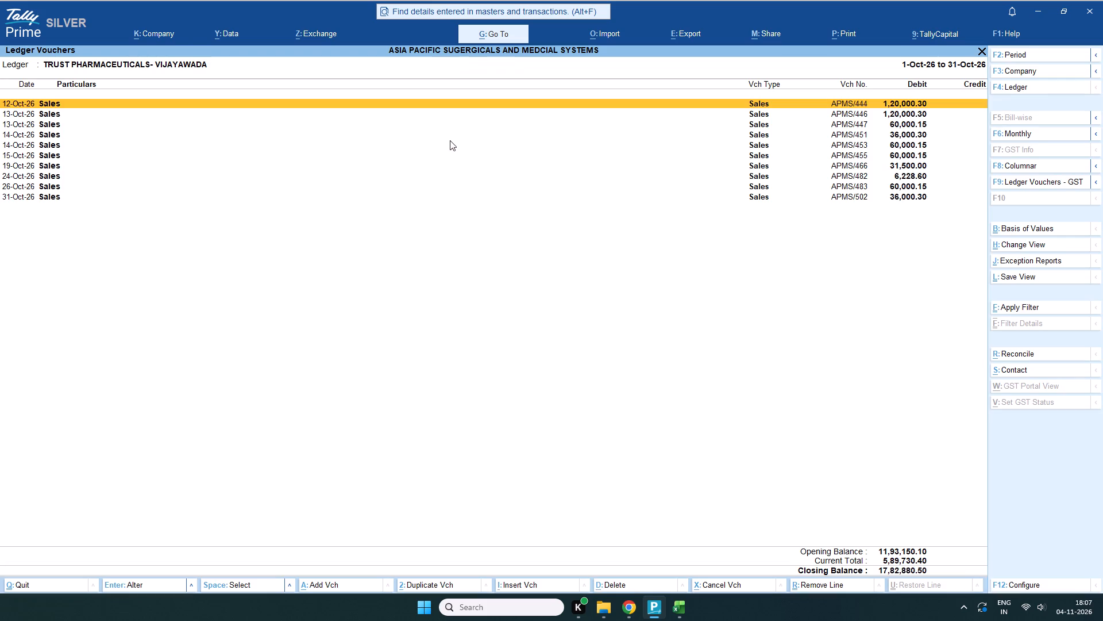
# Set the Trust Pharmaceuticals ledger report period from 01-02-2026 to 31-10-2026.
pyautogui.click(1023, 47)
pyautogui.click(1017, 54)
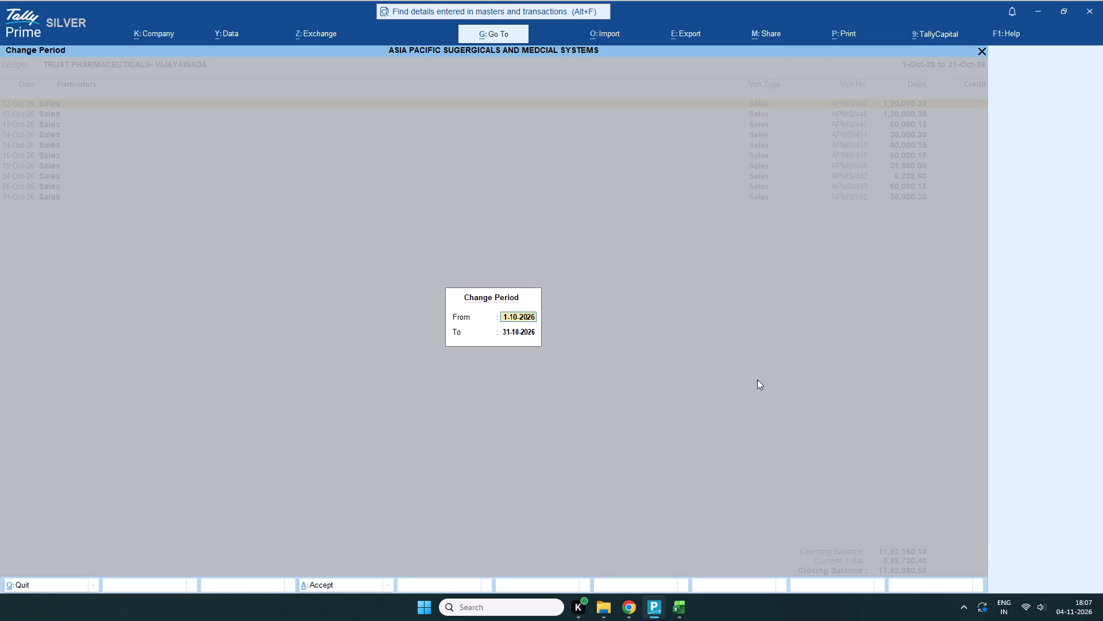
pyautogui.write('01-02-2026')
pyautogui.press('Return')
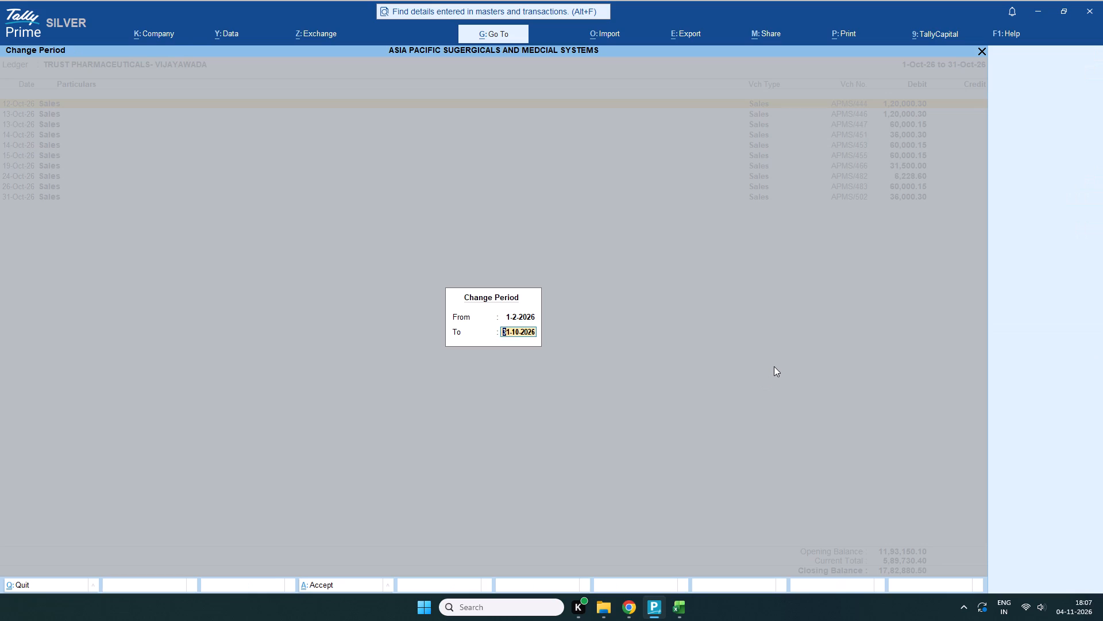
pyautogui.press('Return')
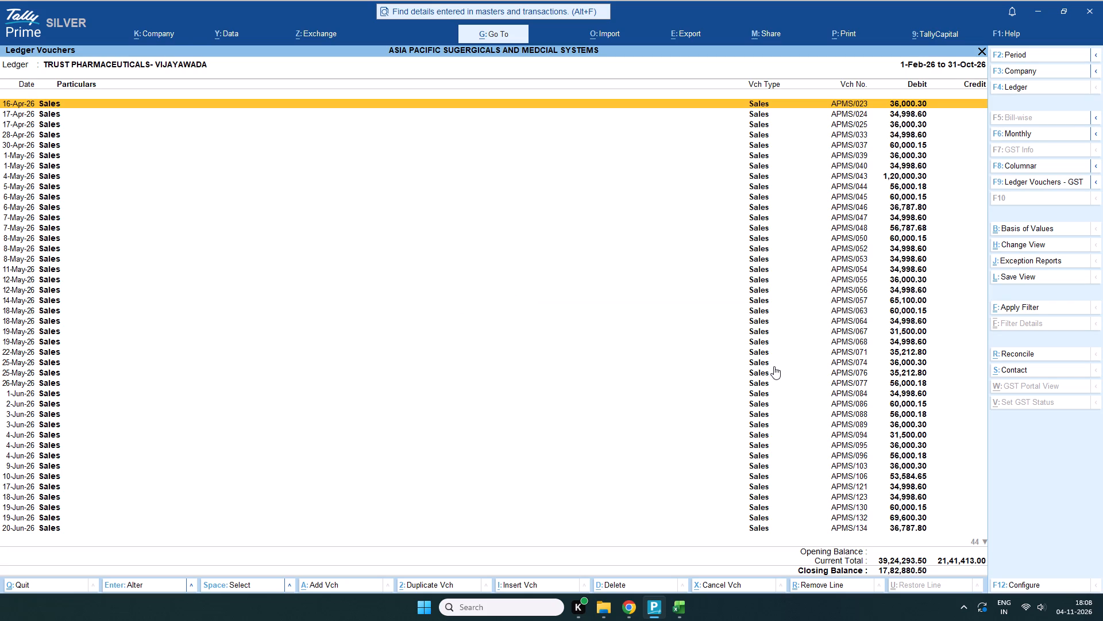
# Review the vouchers to the last entry and print the current ledger report to a PDF named "trust ledgers october" in Documents.
pyautogui.scroll(-20, 970, 457)
pyautogui.scroll(-3, 970, 457)
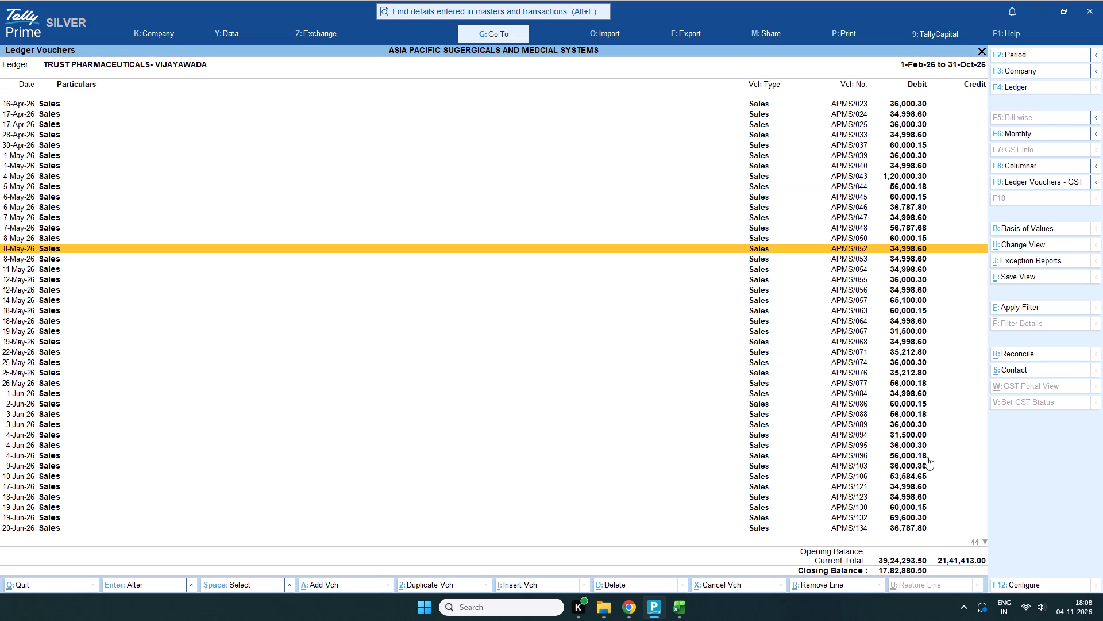
pyautogui.scroll(-20, 927, 457)
pyautogui.scroll(-20, 927, 457)
pyautogui.scroll(-9, 927, 457)
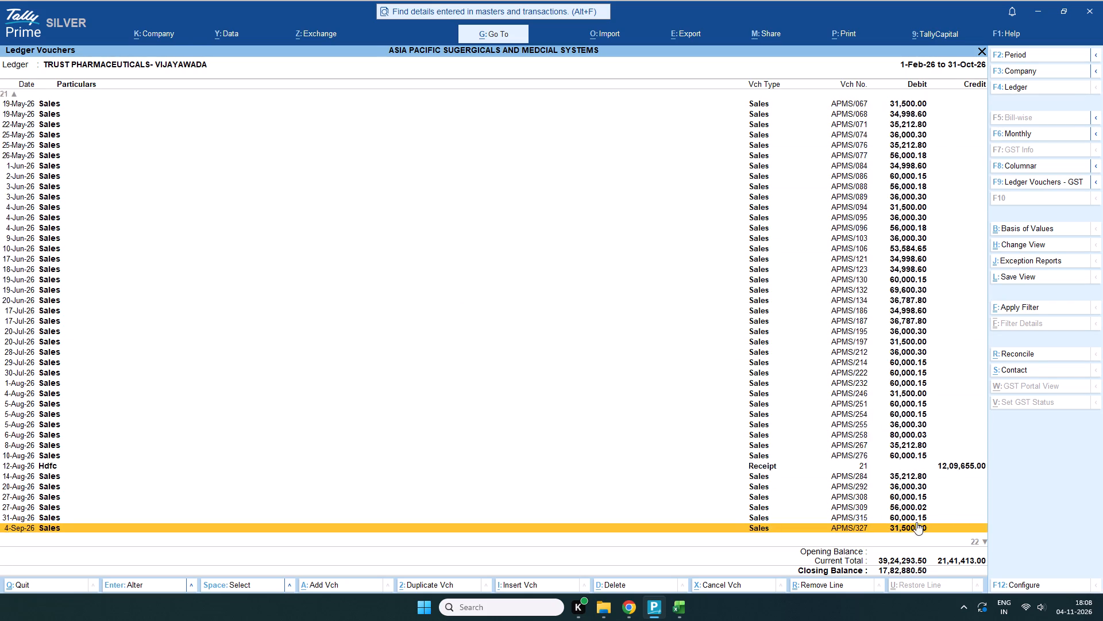
pyautogui.moveTo(916, 524); pyautogui.dragTo(910, 531, button='middle')
pyautogui.scroll(-20, 916, 522)
pyautogui.scroll(-10, 916, 522)
pyautogui.moveTo(915, 532); pyautogui.dragTo(906, 547, button='middle')
pyautogui.scroll(-4, 908, 532)
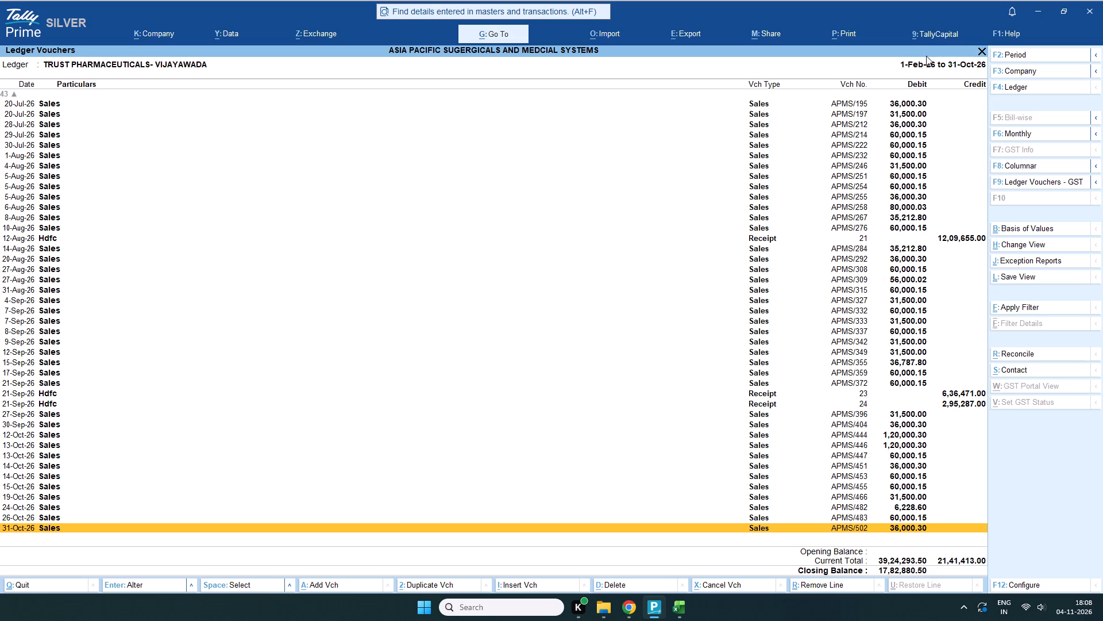
pyautogui.click(845, 32)
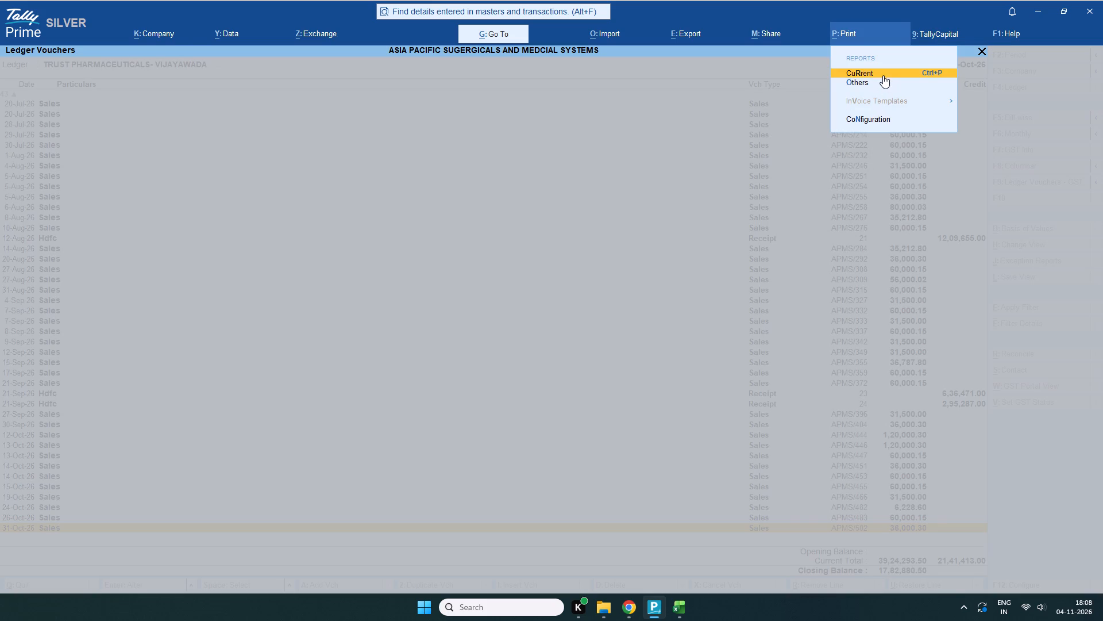
pyautogui.click(883, 75)
pyautogui.click(552, 392)
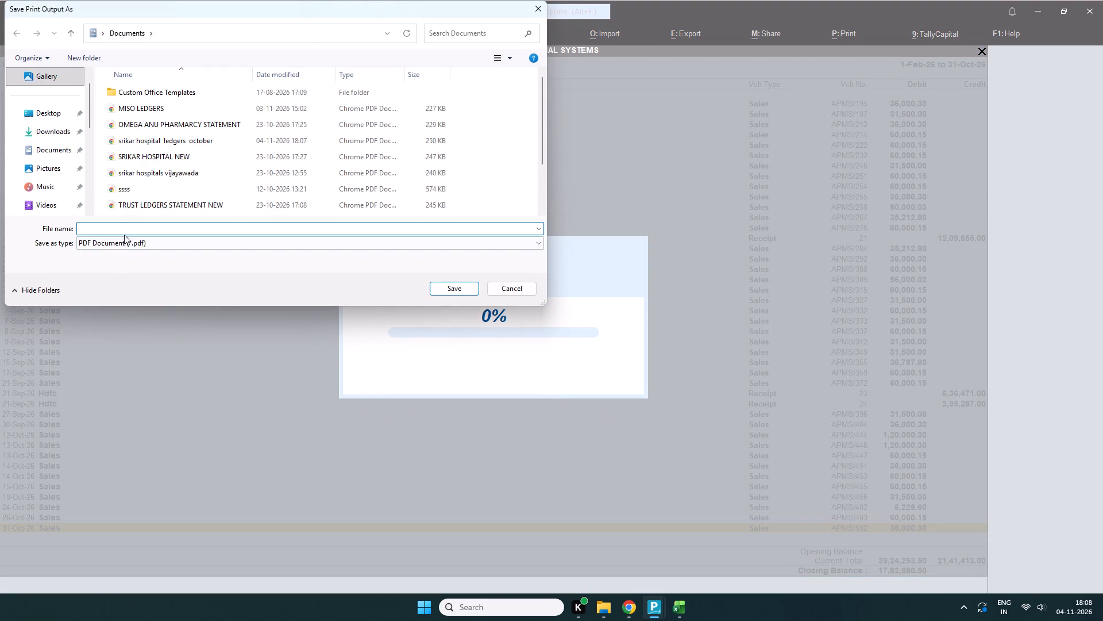
pyautogui.click(103, 226)
pyautogui.write('trust')
pyautogui.press('space')
pyautogui.write('ledgers octo')
pyautogui.write('ber')
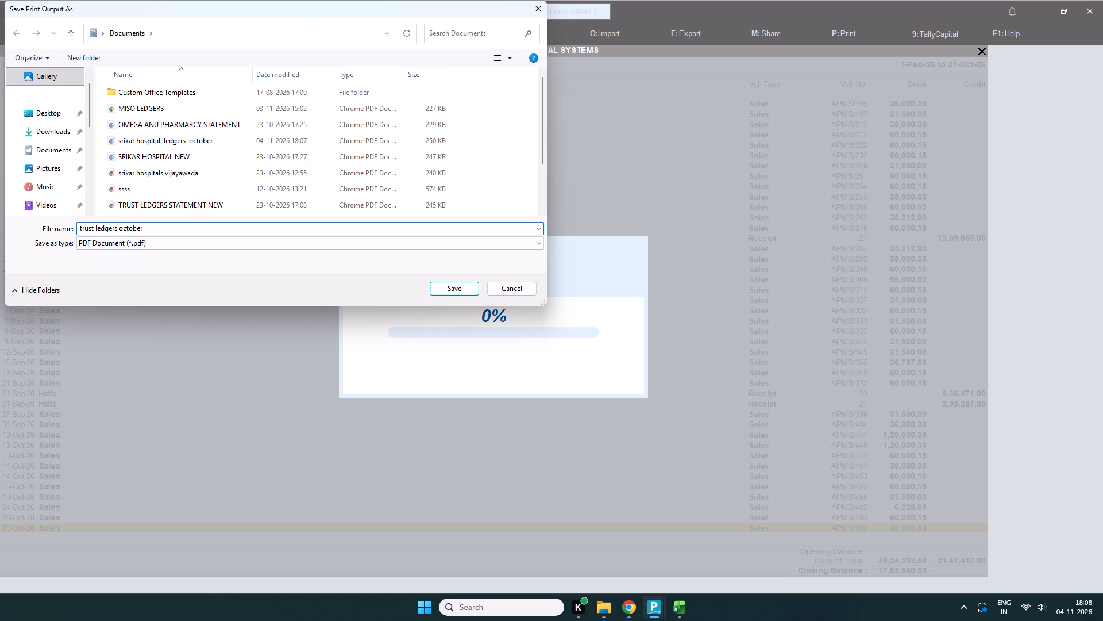
pyautogui.click(442, 287)
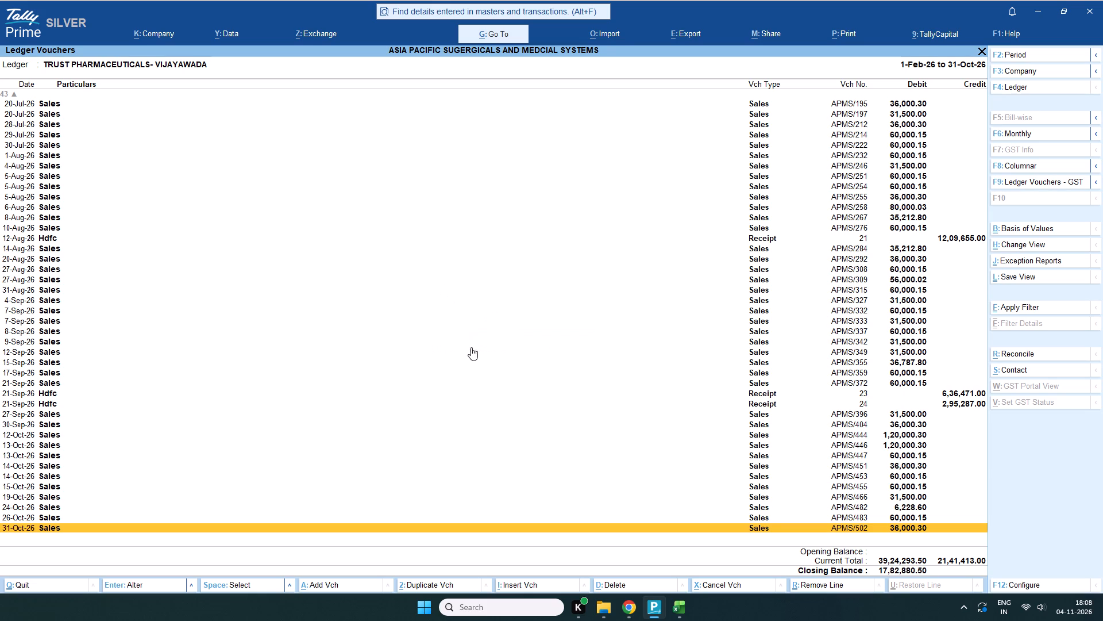
# Return to the ledger selection and open the ledger vouchers of MEDISTAR HOSPITALS, searching the ledger list for "med".
pyautogui.click(986, 47)
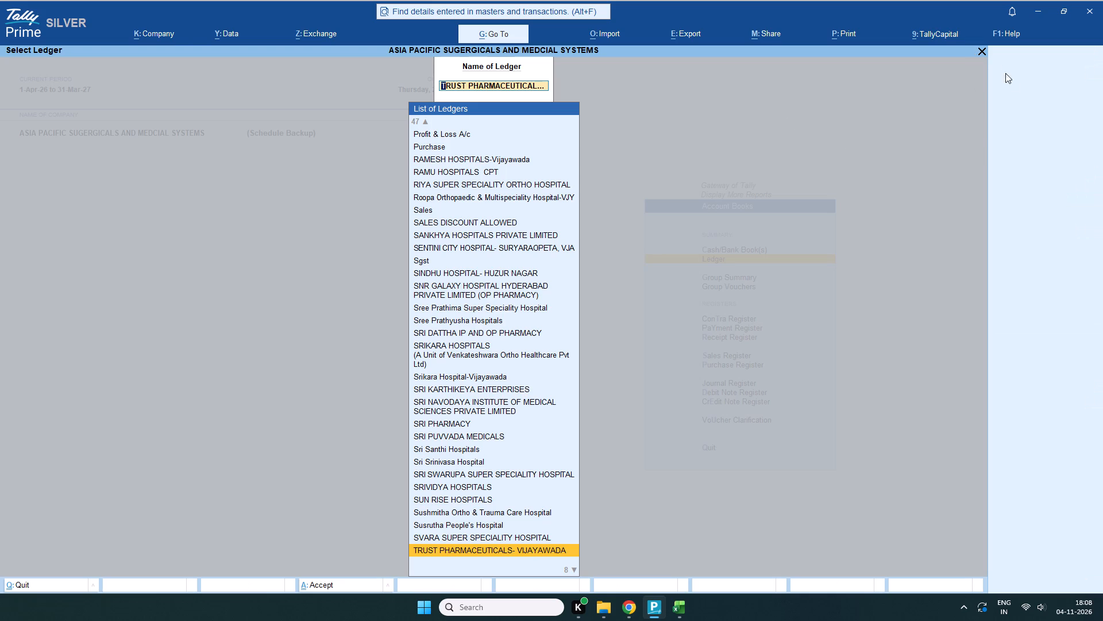
pyautogui.click(550, 85)
pyautogui.moveTo(545, 84); pyautogui.dragTo(362, 102)
pyautogui.press('BackSpace')
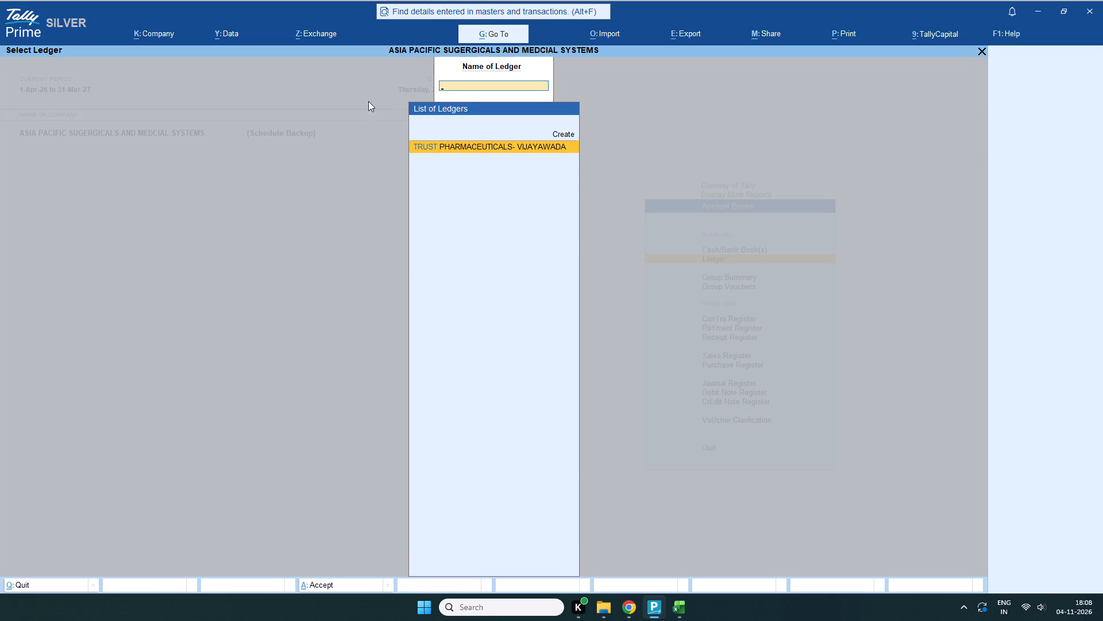
pyautogui.write('med')
pyautogui.press('BackSpace')
pyautogui.press('BackSpace')
pyautogui.press('BackSpace')
pyautogui.press('BackSpace')
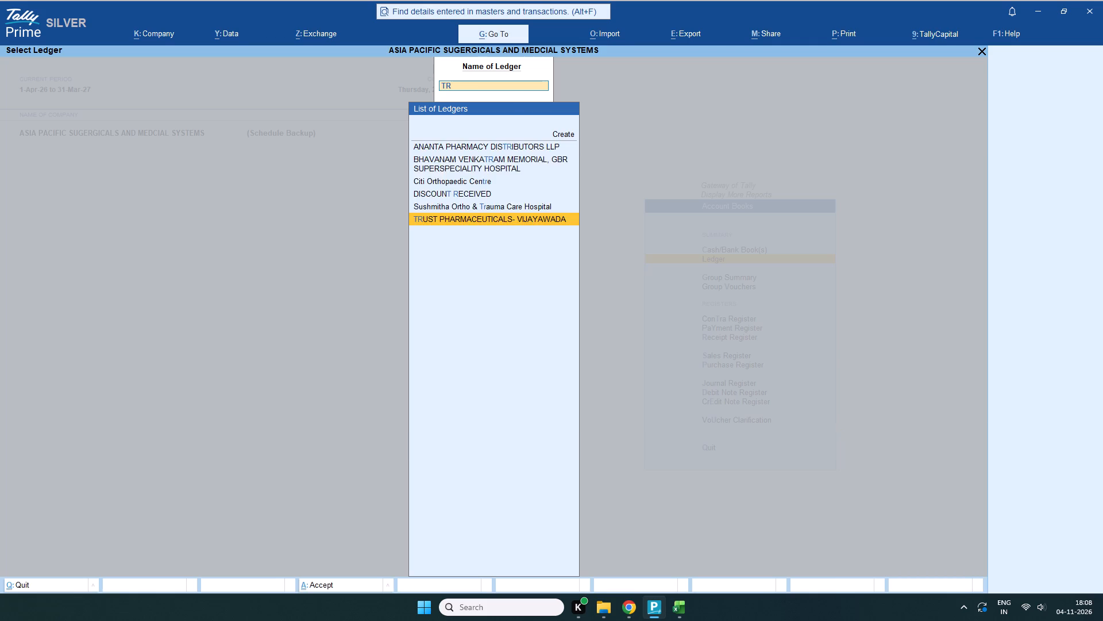
pyautogui.press('BackSpace')
pyautogui.press('BackSpace')
pyautogui.write('med')
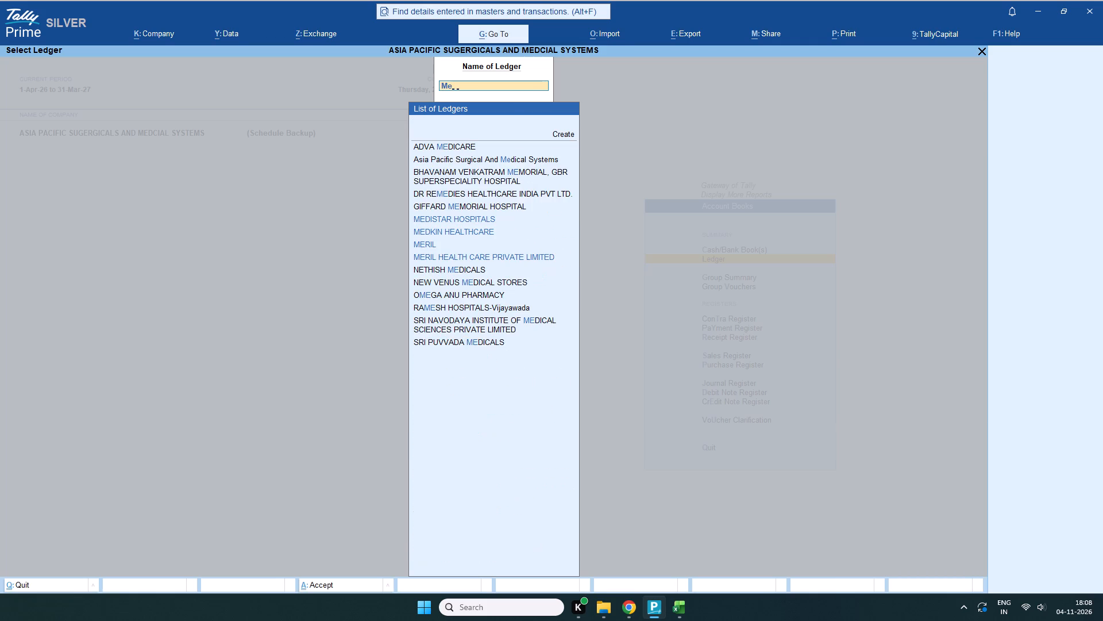
pyautogui.click(462, 183)
pyautogui.doubleClick(462, 183)
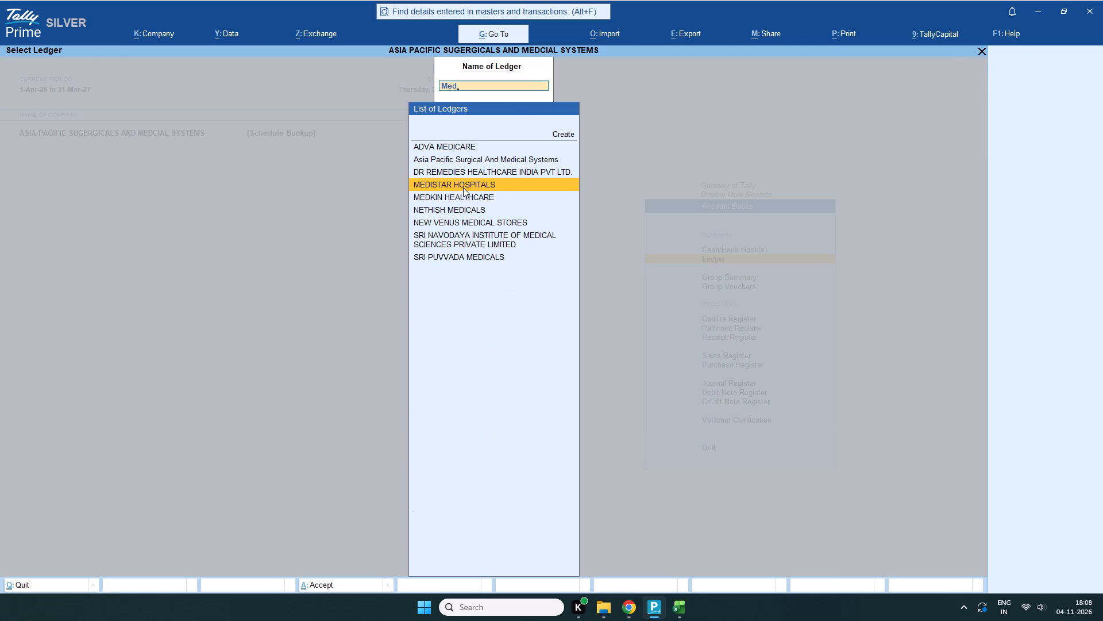
# Set the Medistar Hospitals ledger report period from 01-02-2026 to 31-10-2026 and examine its vouchers.
pyautogui.click(1016, 55)
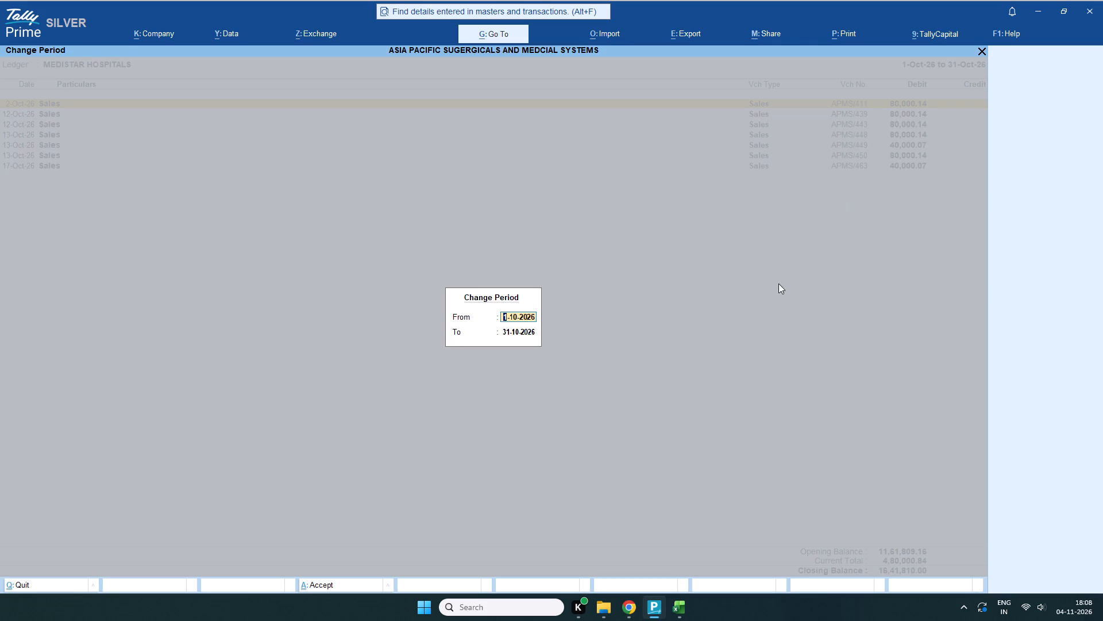
pyautogui.write('01-02-2026')
pyautogui.press('Return')
pyautogui.press('Return')
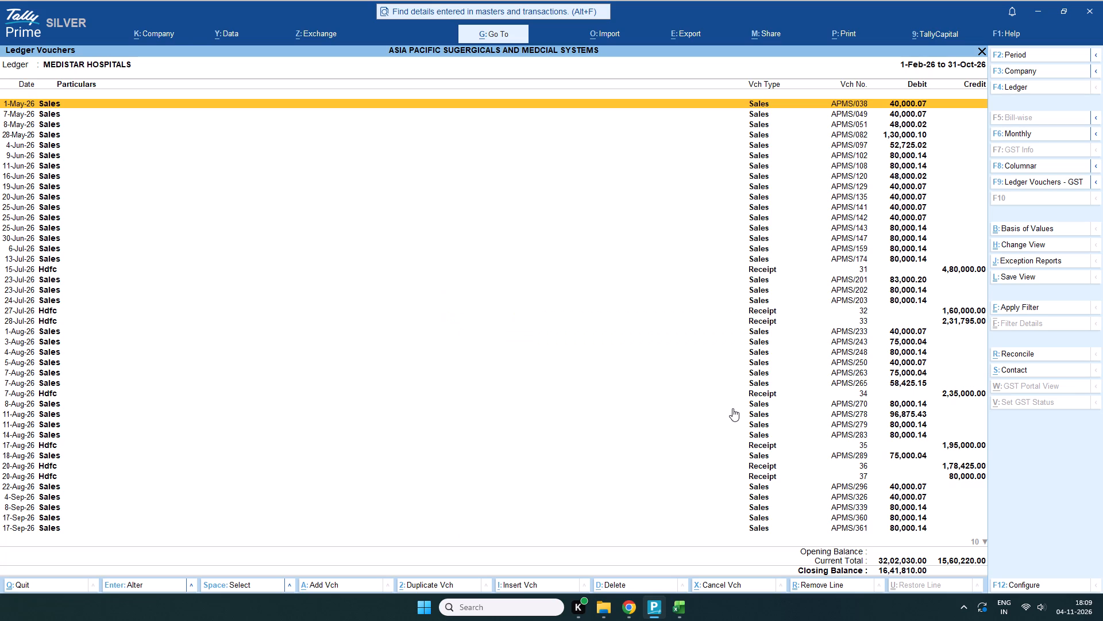
# Return to the ledger selection and open the ledger vouchers of VARABABU SUPER SPECIALITY HOSPITALS, searching the ledger list for "vara".
pyautogui.click(982, 50)
pyautogui.click(551, 82)
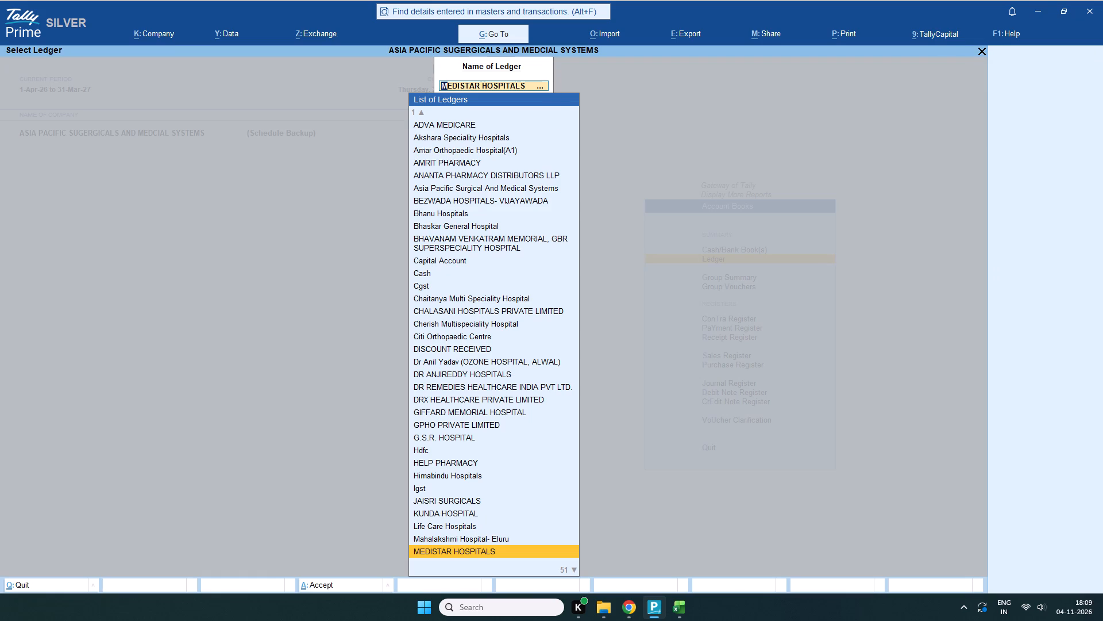
pyautogui.moveTo(542, 86); pyautogui.dragTo(428, 86)
pyautogui.press('BackSpace')
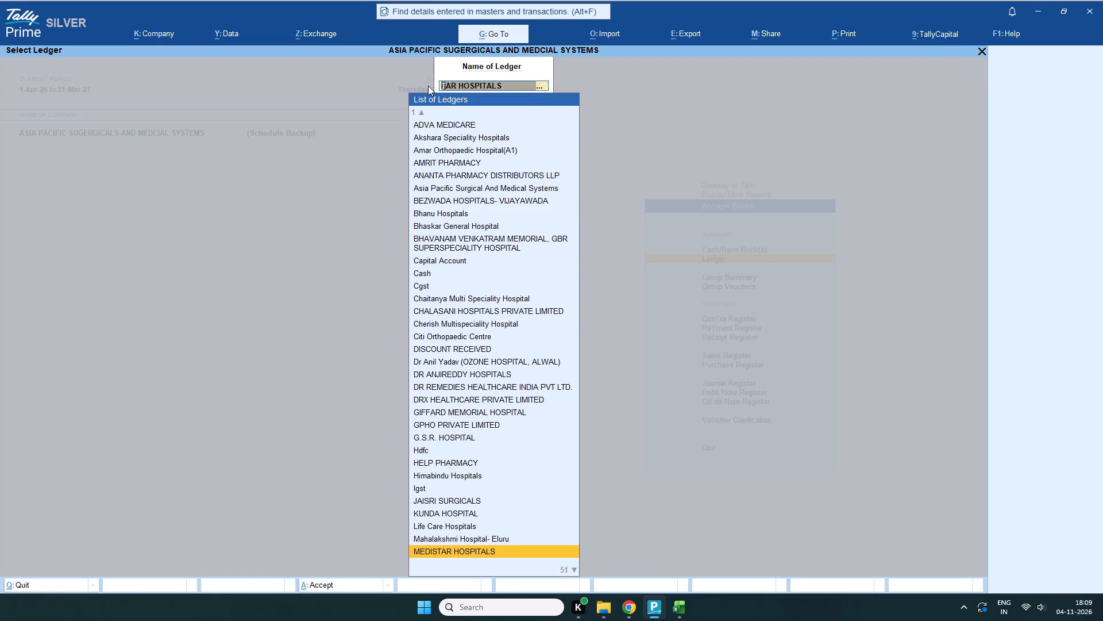
pyautogui.write('vara')
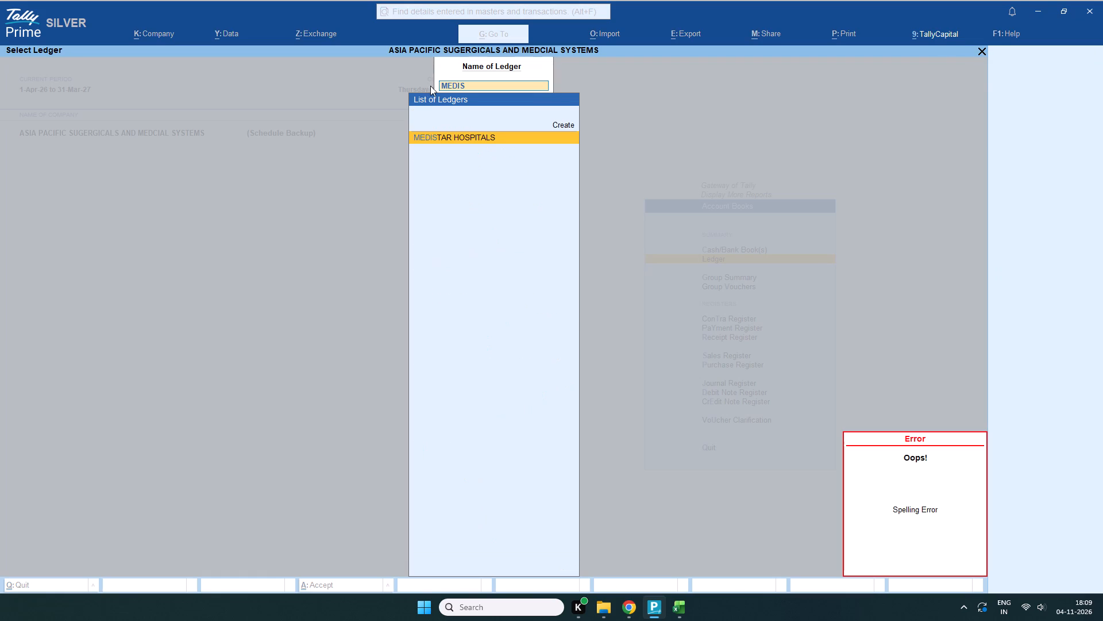
pyautogui.press('BackSpace')
pyautogui.press('BackSpace')
pyautogui.press('BackSpace')
pyautogui.press('BackSpace')
pyautogui.press('BackSpace')
pyautogui.press('BackSpace')
pyautogui.press('BackSpace')
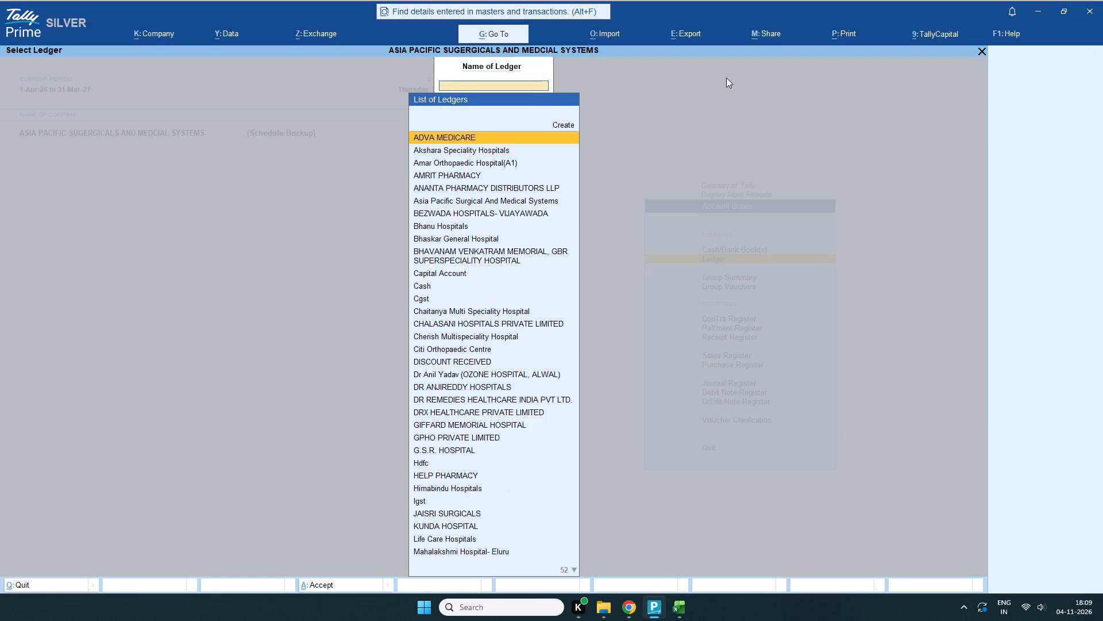
pyautogui.write('vara')
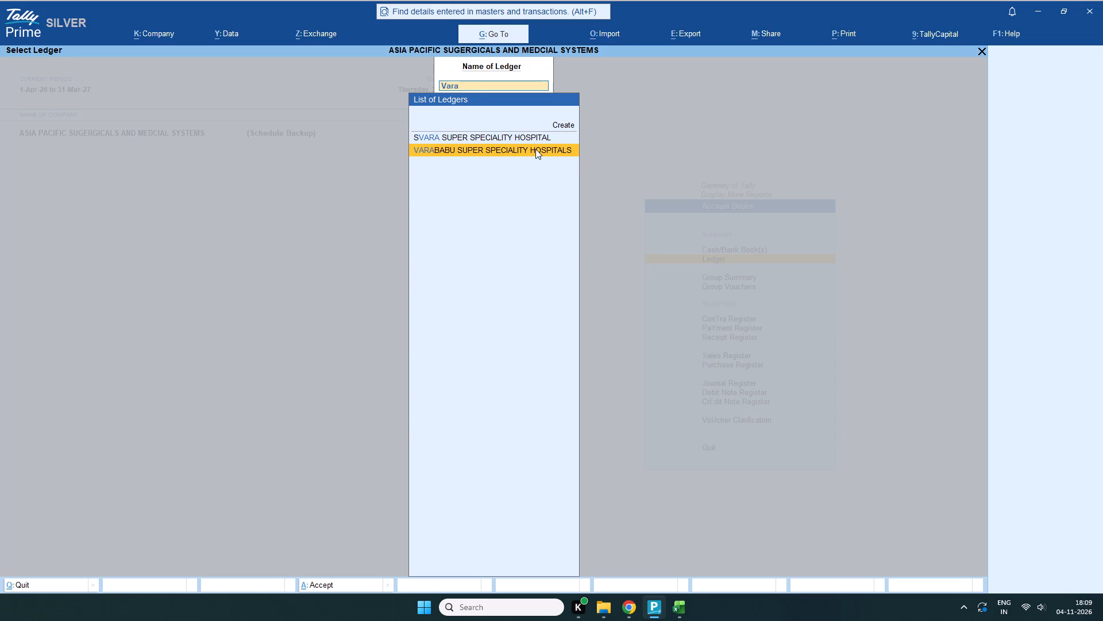
pyautogui.click(535, 149)
pyautogui.click(535, 149)
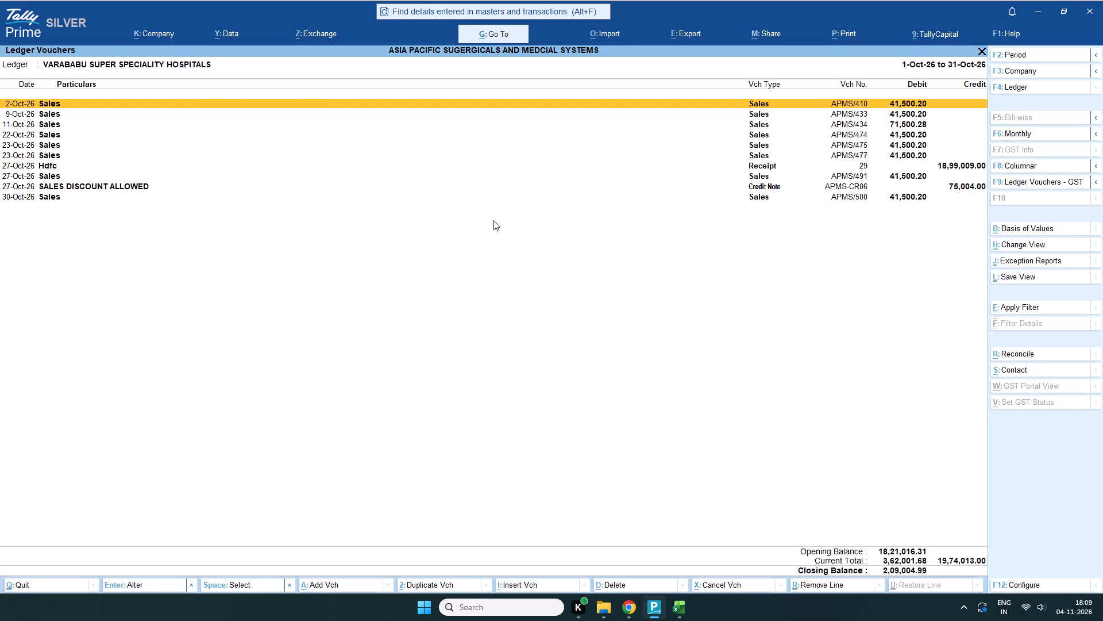
# Set the Varababu Super Speciality Hospitals ledger report period from 01-02-2026 to 31-10-2026.
pyautogui.click(1021, 49)
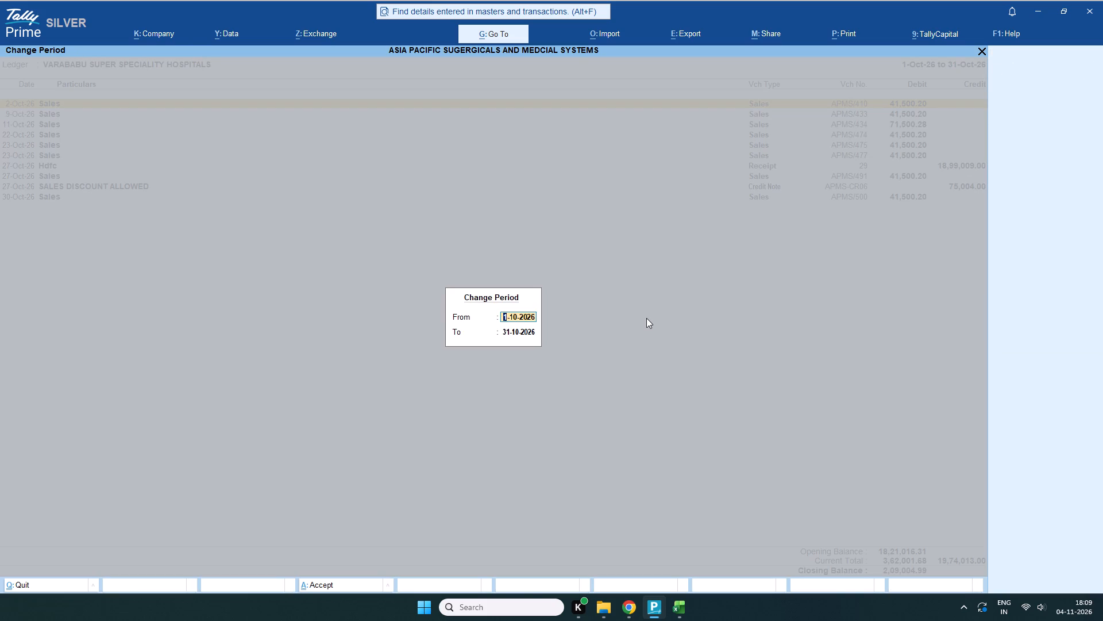
pyautogui.write('01-02=-')
pyautogui.press('BackSpace')
pyautogui.press('BackSpace')
pyautogui.write('-2026')
pyautogui.press('Return')
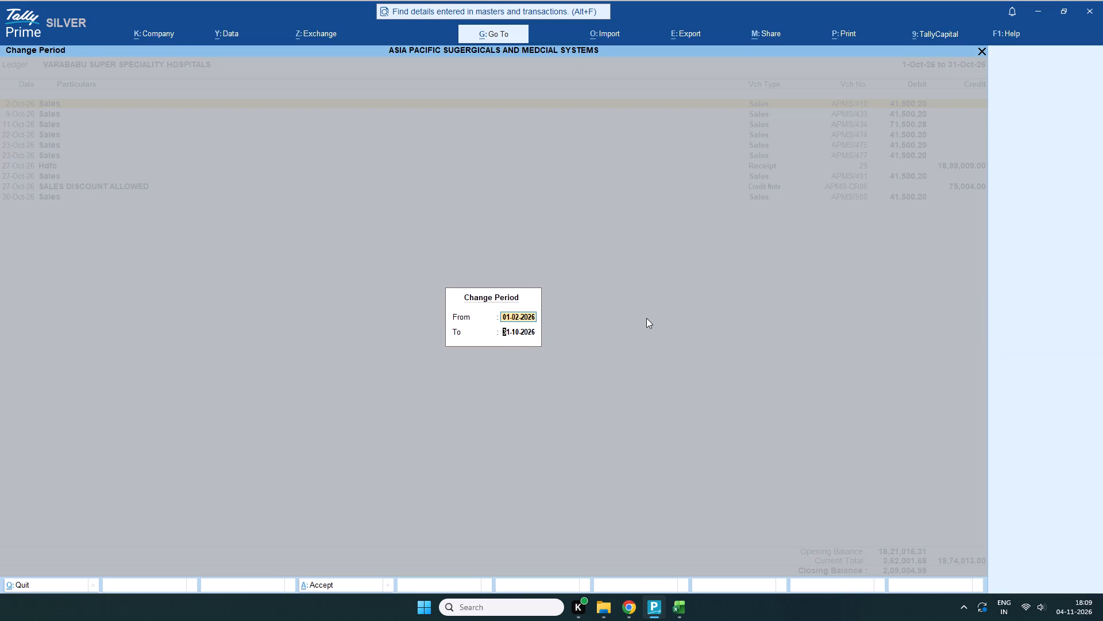
pyautogui.press('Return')
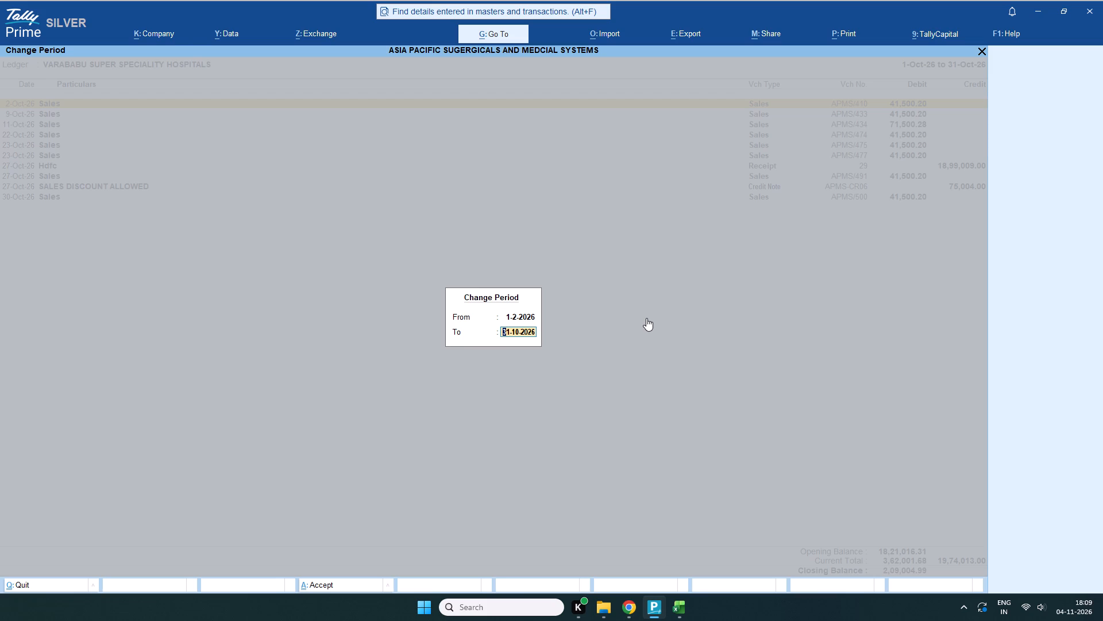
# Review the vouchers to the last entry and print the current ledger report to a PDF named "VARABABU LEDGERS october" in Documents.
pyautogui.scroll(-20, 753, 434)
pyautogui.scroll(-15, 753, 434)
pyautogui.moveTo(779, 433); pyautogui.dragTo(773, 438, button='middle')
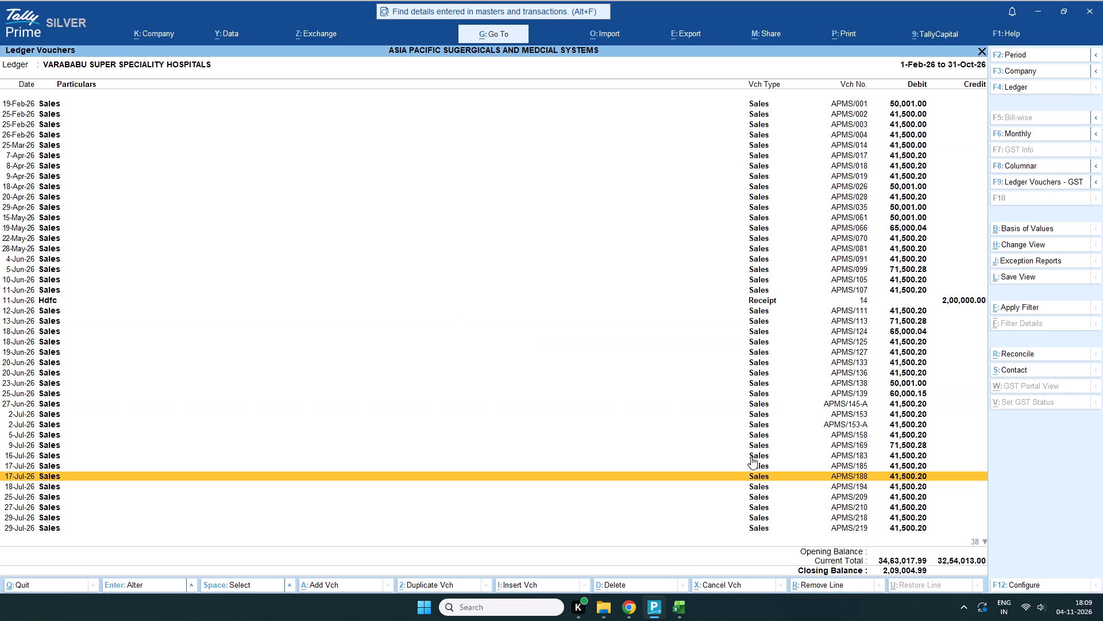
pyautogui.scroll(-20, 751, 457)
pyautogui.scroll(-20, 751, 457)
pyautogui.scroll(-17, 751, 457)
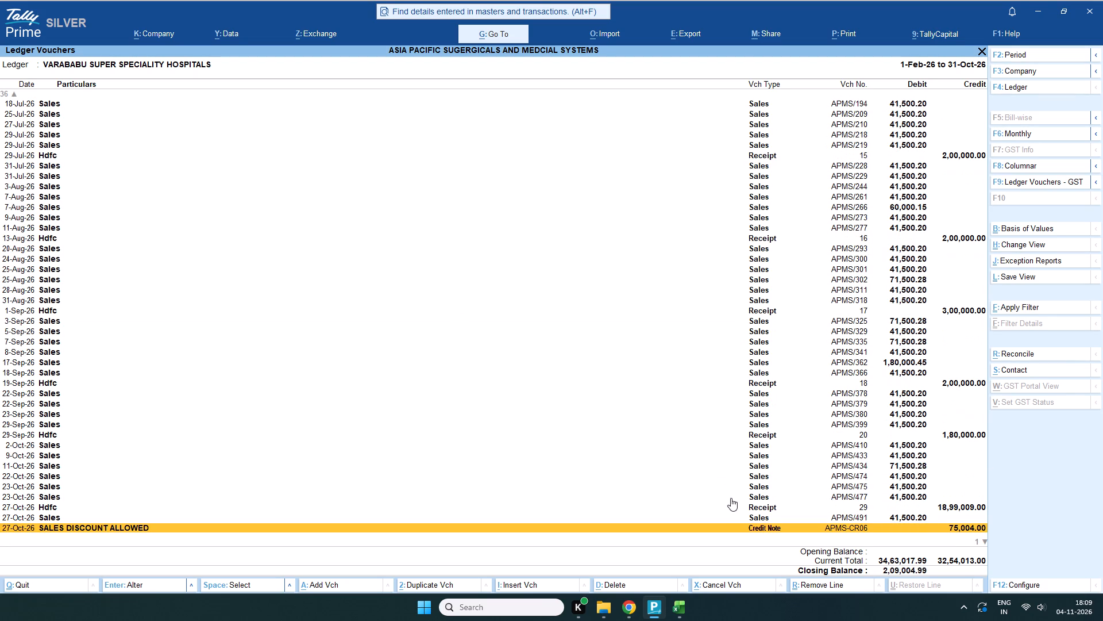
pyautogui.scroll(-5, 730, 497)
pyautogui.scroll(1, 727, 497)
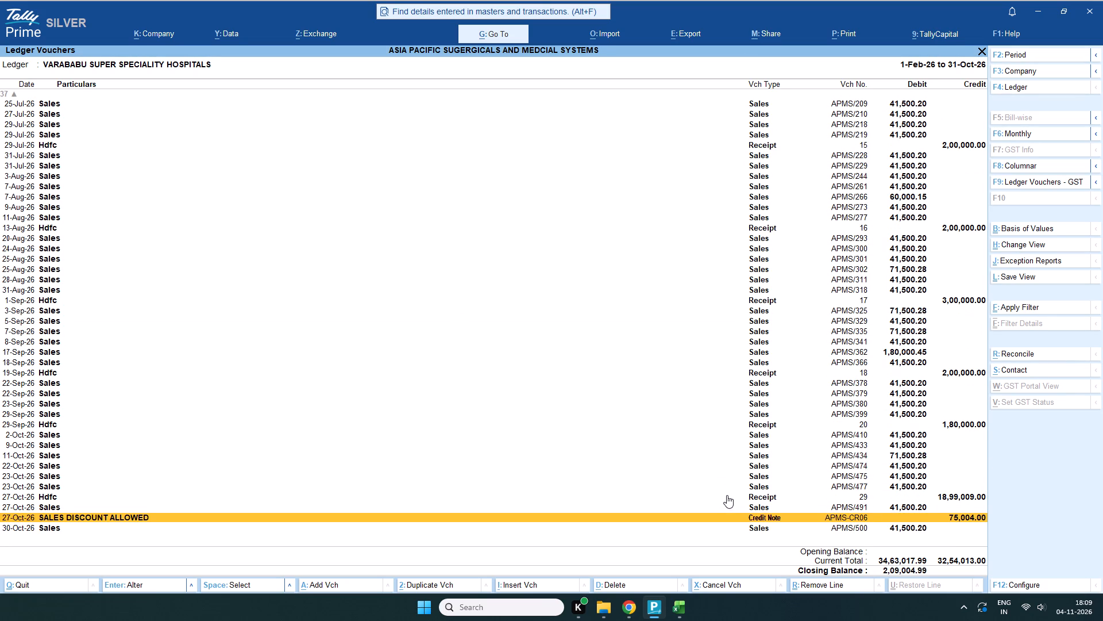
pyautogui.click(844, 34)
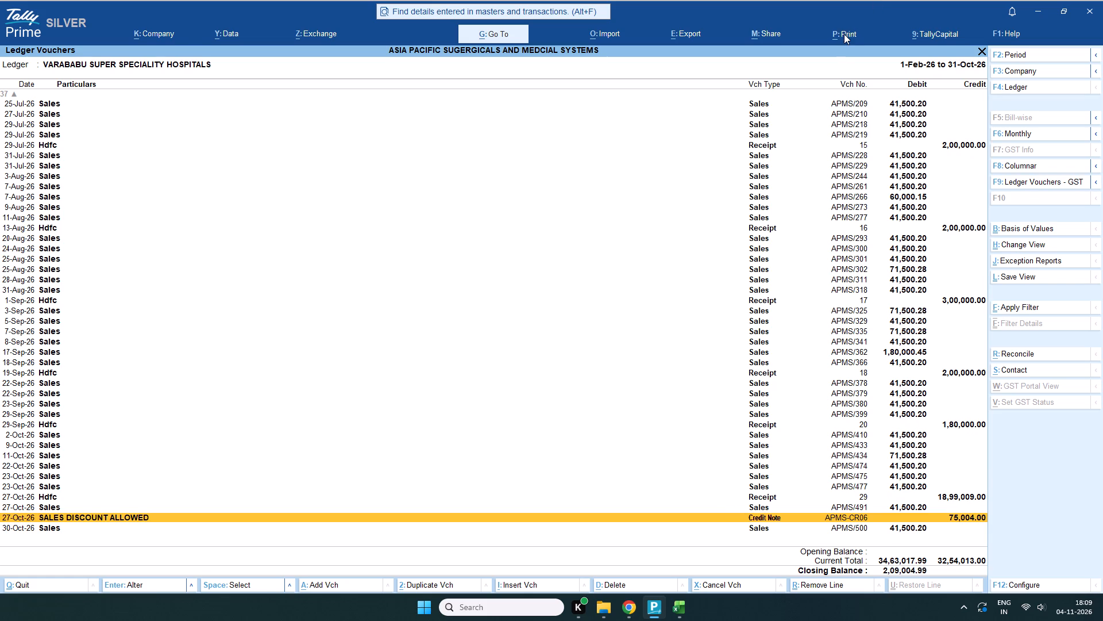
pyautogui.click(871, 69)
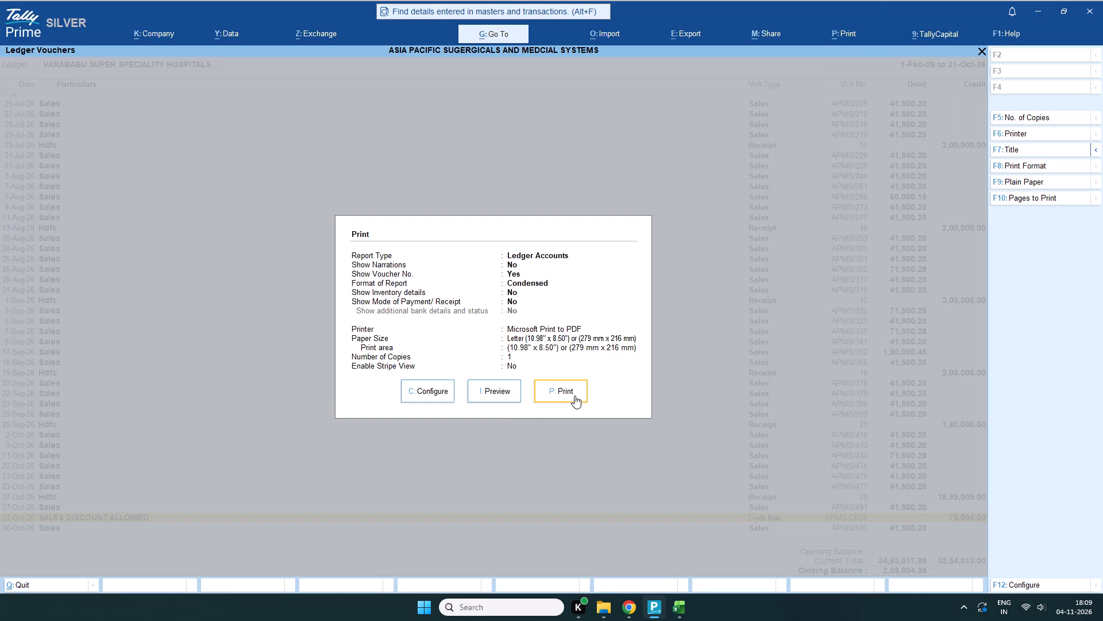
pyautogui.click(574, 394)
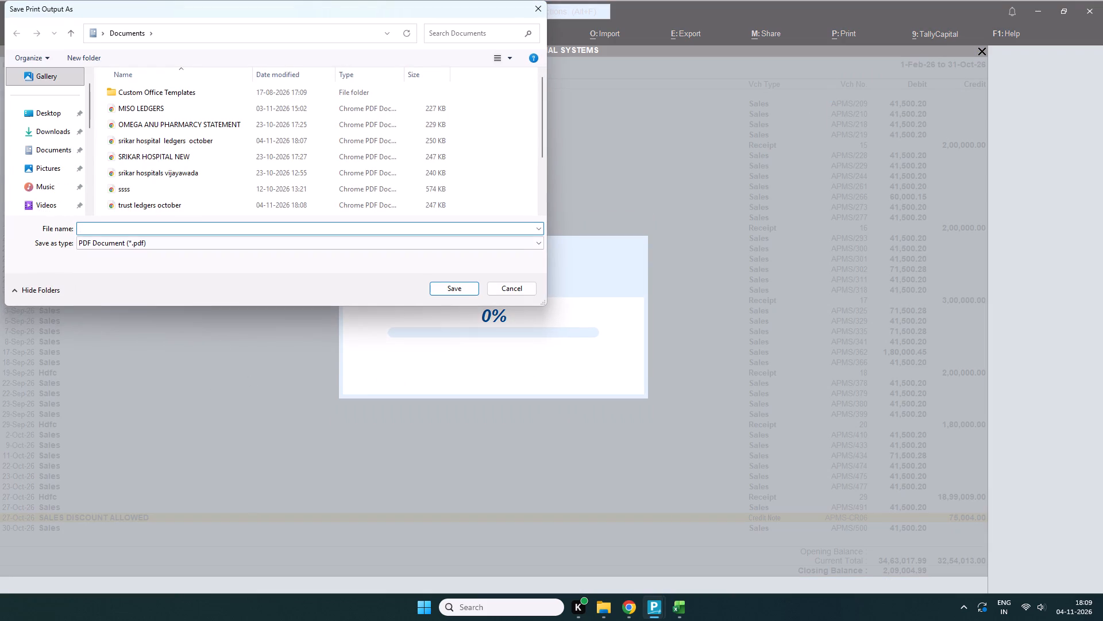
pyautogui.write('vara')
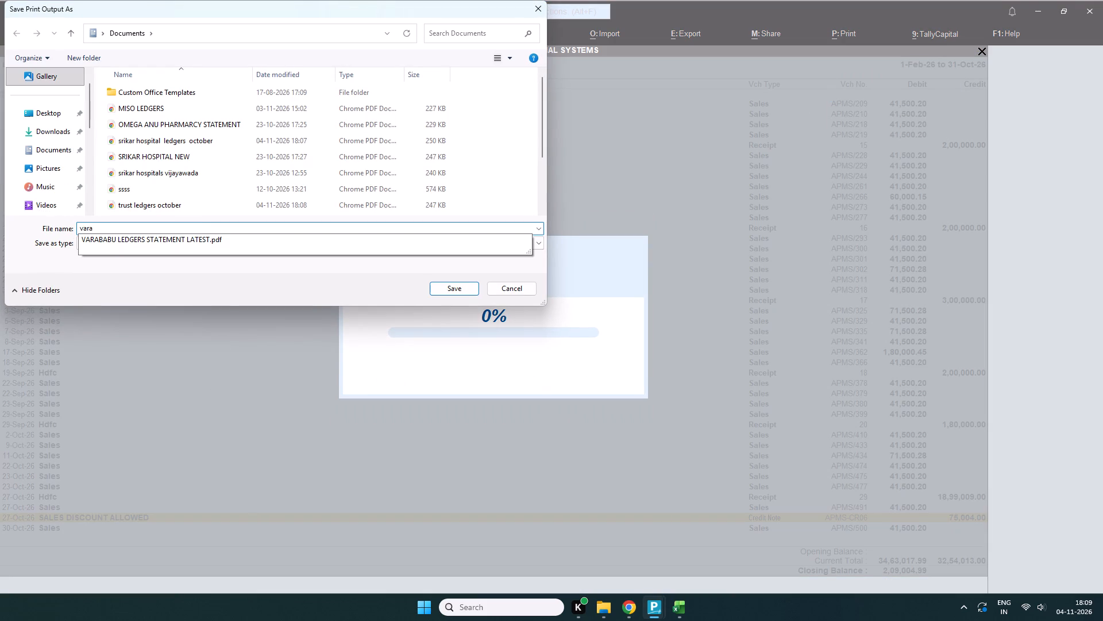
pyautogui.click(169, 243)
pyautogui.click(225, 239)
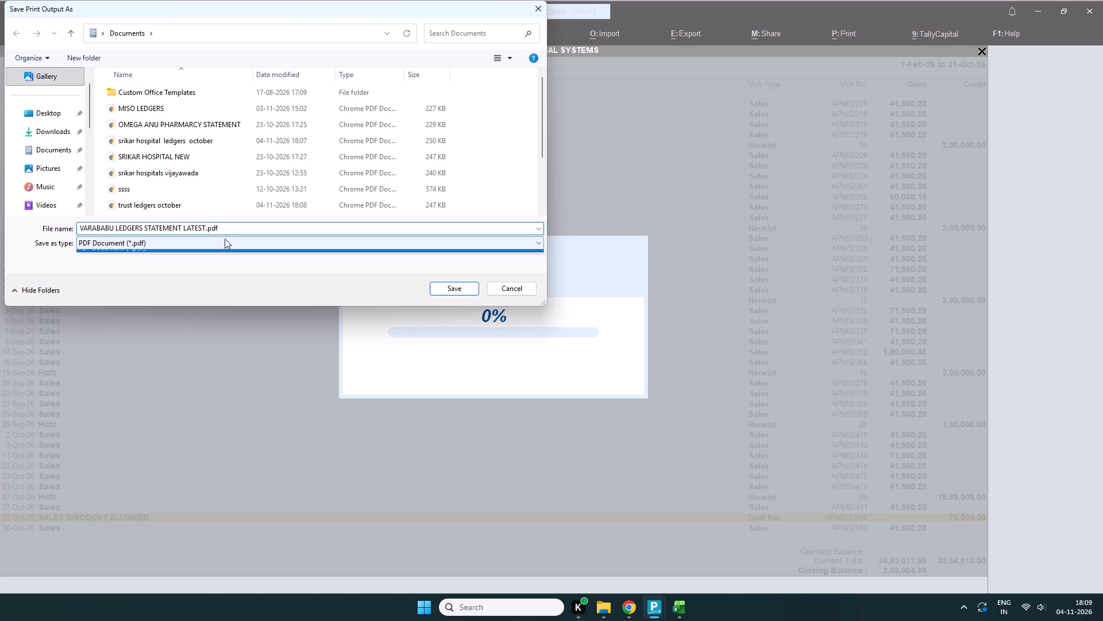
pyautogui.click(227, 228)
pyautogui.write('october')
pyautogui.press('space')
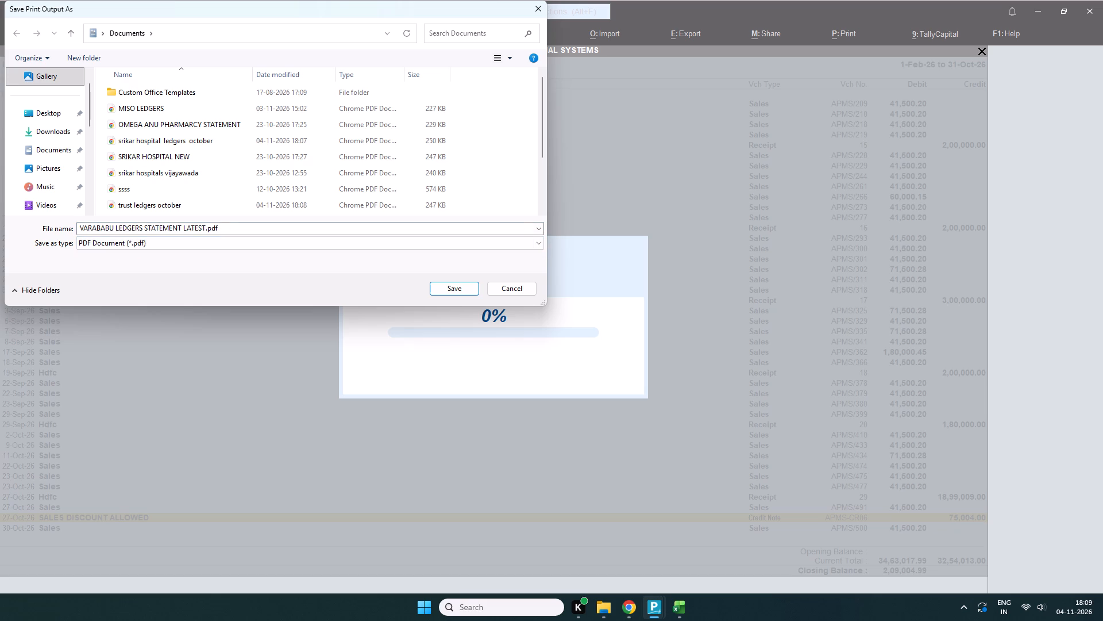
pyautogui.click(227, 228)
pyautogui.doubleClick(227, 228)
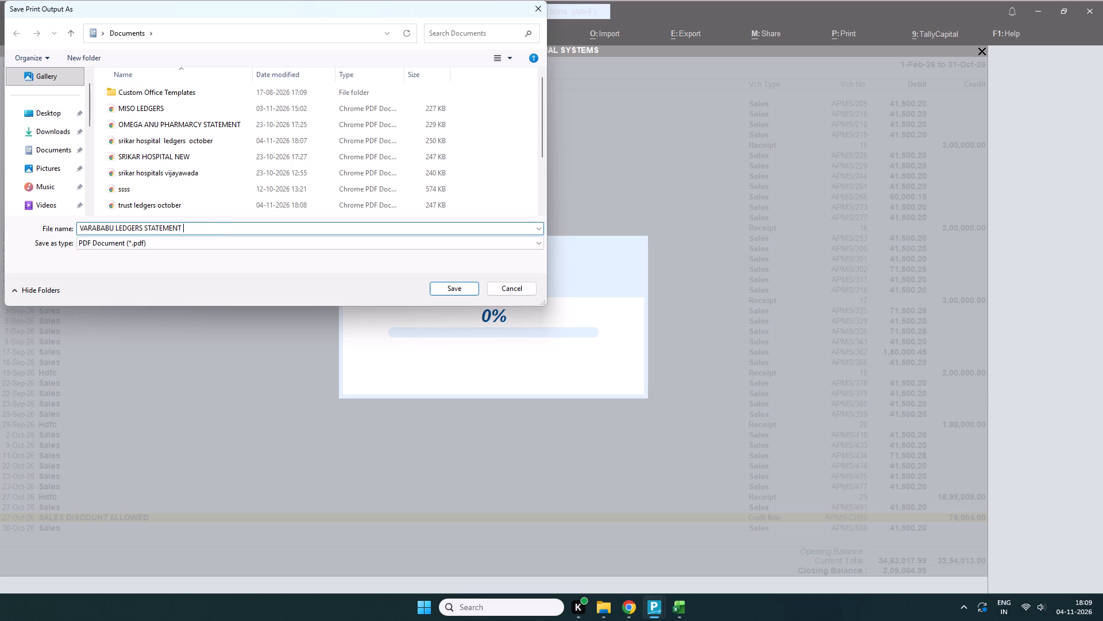
pyautogui.press('BackSpace')
pyautogui.press('BackSpace')
pyautogui.press('BackSpace')
pyautogui.press('BackSpace')
pyautogui.press('BackSpace')
pyautogui.press('BackSpace')
pyautogui.press('BackSpace')
pyautogui.press('BackSpace')
pyautogui.press('BackSpace')
pyautogui.press('BackSpace')
pyautogui.press('BackSpace')
pyautogui.press('BackSpace')
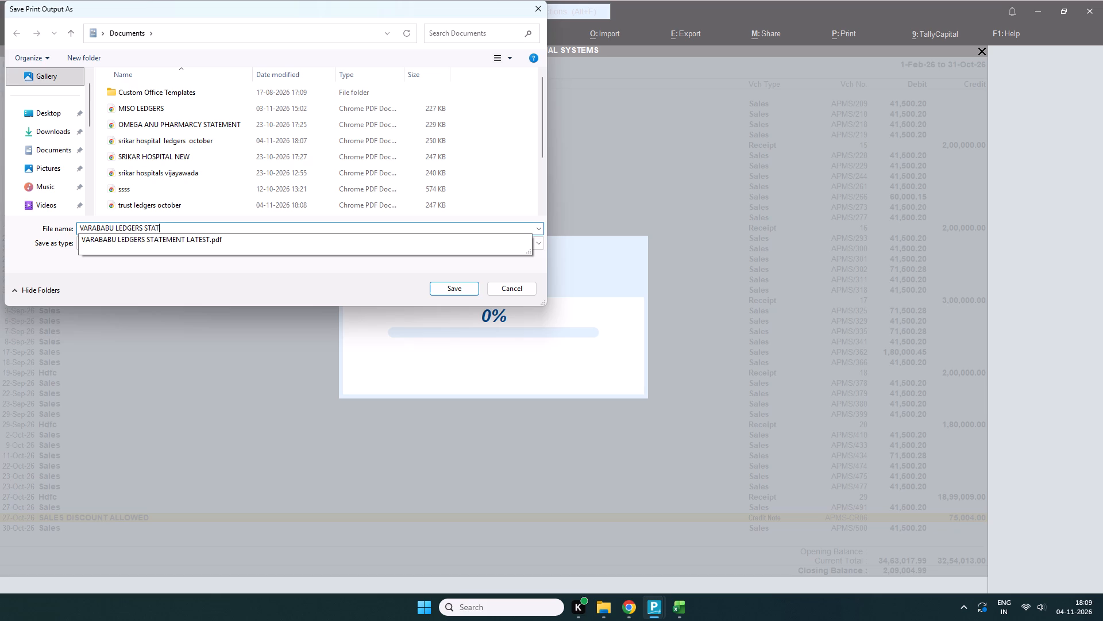
pyautogui.press('space')
pyautogui.write('october')
pyautogui.press('space')
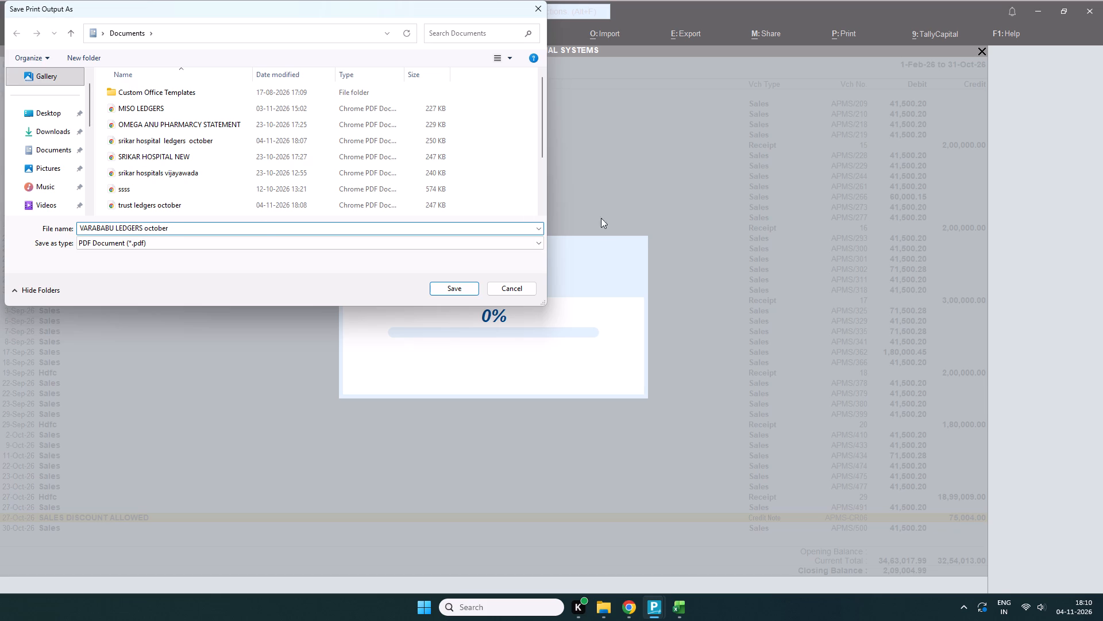
pyautogui.click(453, 291)
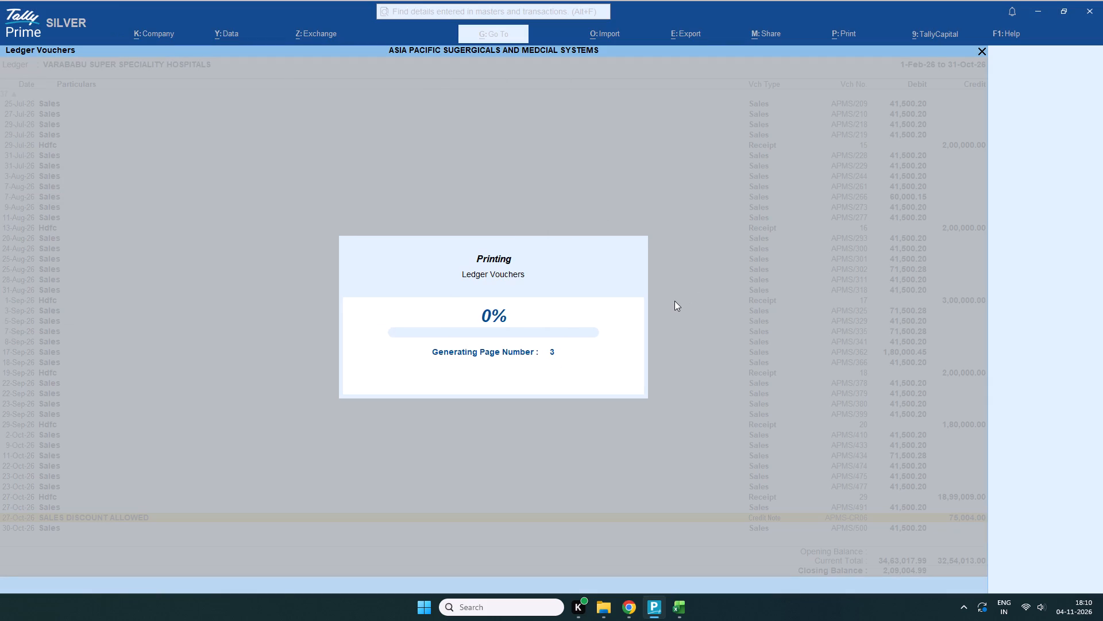
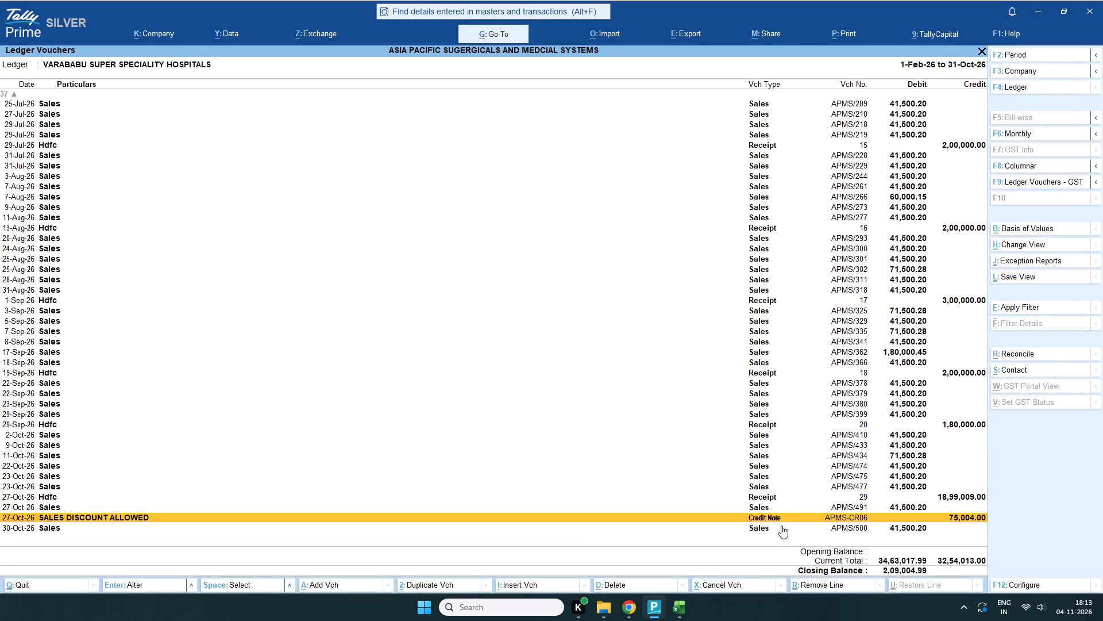
# Examine the late-October vouchers and the closing totals at the end of the Varababu Super Speciality Hospitals ledger.
pyautogui.scroll(-5, 781, 526)
pyautogui.scroll(2, 1015, 529)
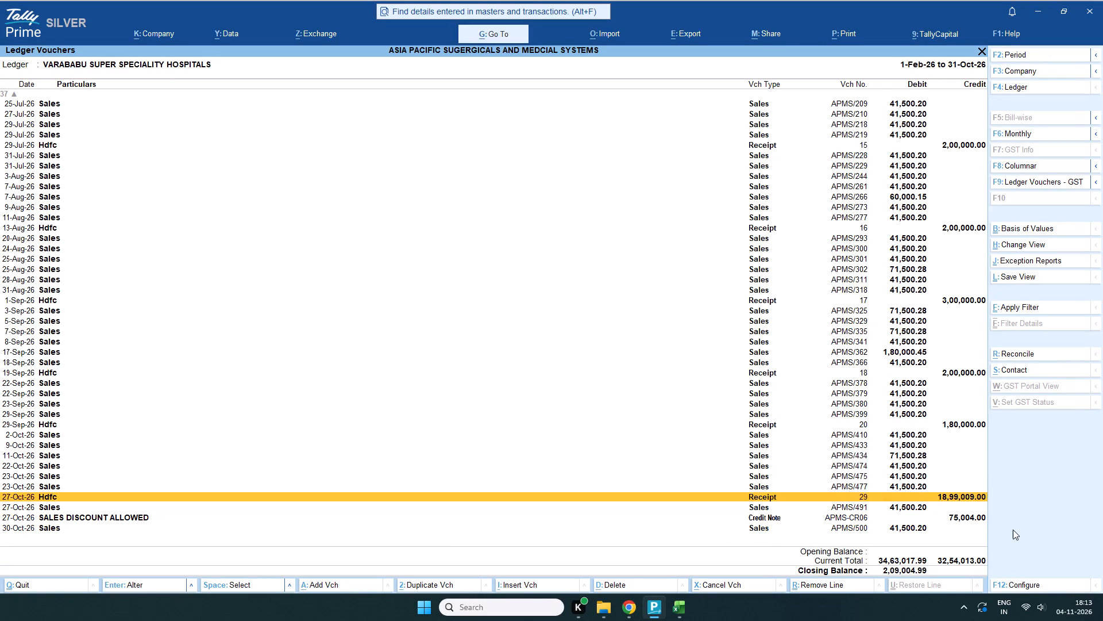
pyautogui.scroll(1, 1013, 530)
pyautogui.scroll(-7, 1005, 532)
pyautogui.scroll(2, 978, 550)
pyautogui.scroll(-2, 978, 550)
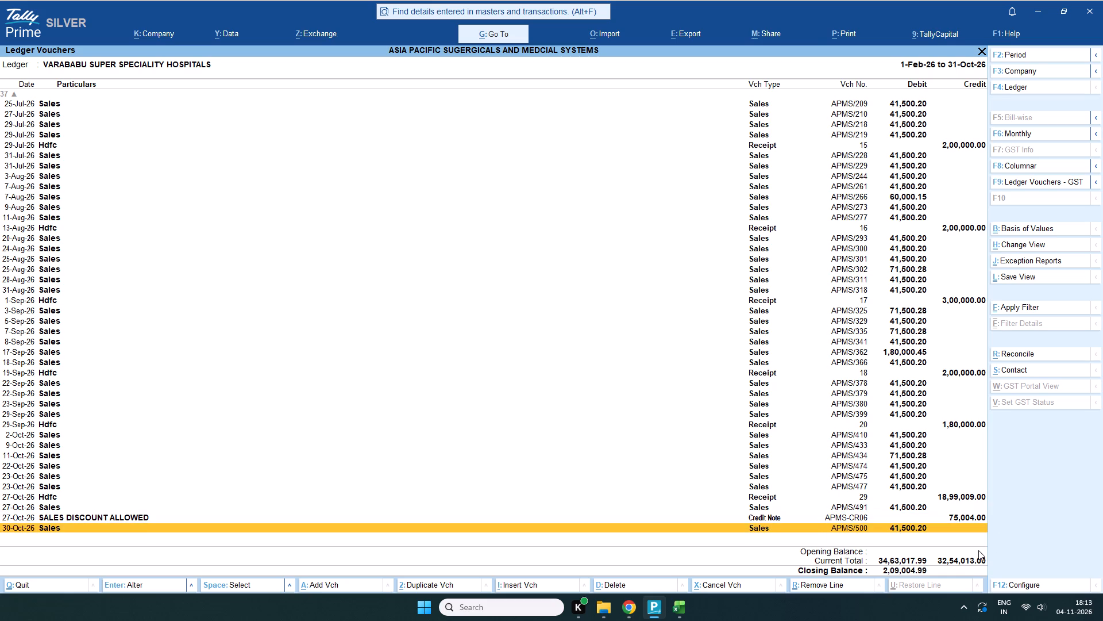
pyautogui.scroll(1, 978, 550)
pyautogui.scroll(-1, 978, 550)
pyautogui.scroll(1, 978, 550)
pyautogui.scroll(-1, 978, 550)
pyautogui.scroll(1, 978, 550)
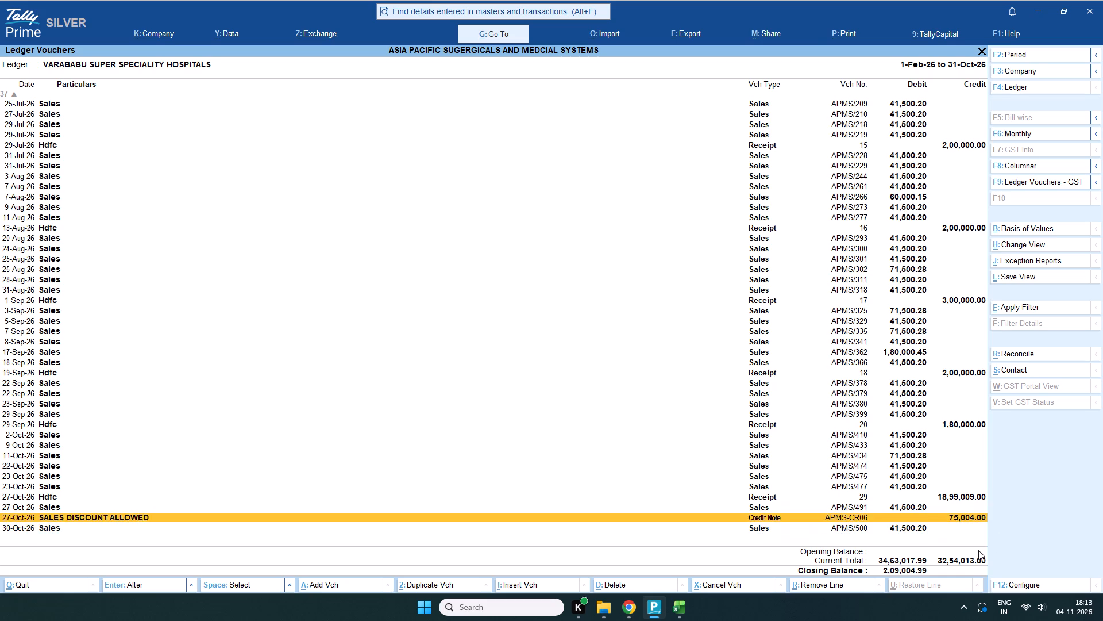
pyautogui.scroll(-3, 978, 550)
# Review the Varababu Super Speciality Hospitals ledger entries backwards from the end of October to early September.
pyautogui.scroll(9, 978, 550)
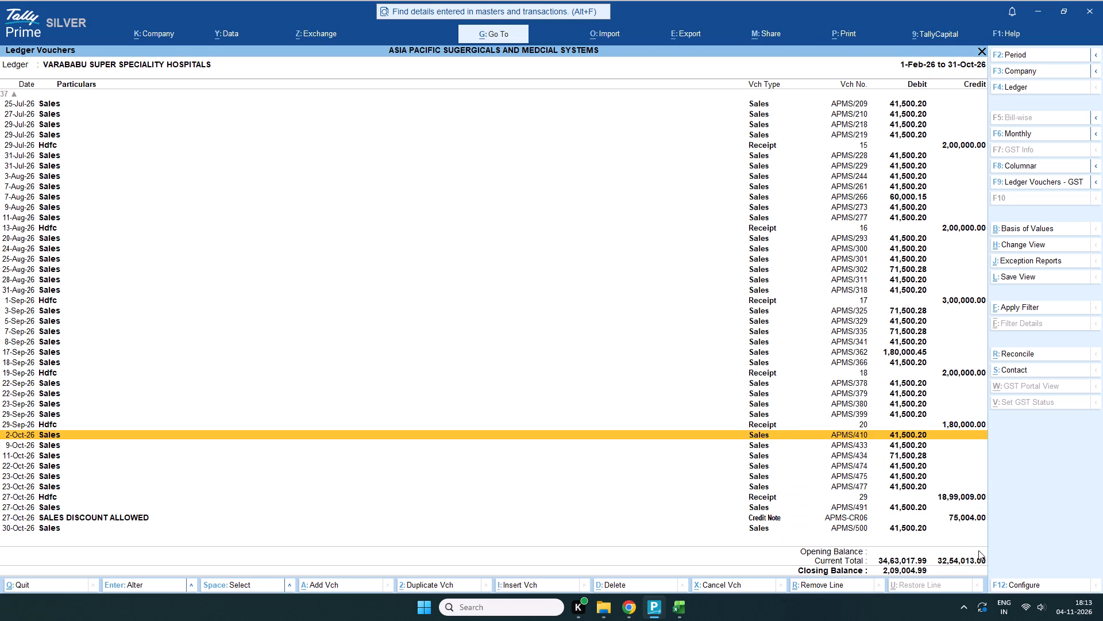
pyautogui.scroll(4, 978, 550)
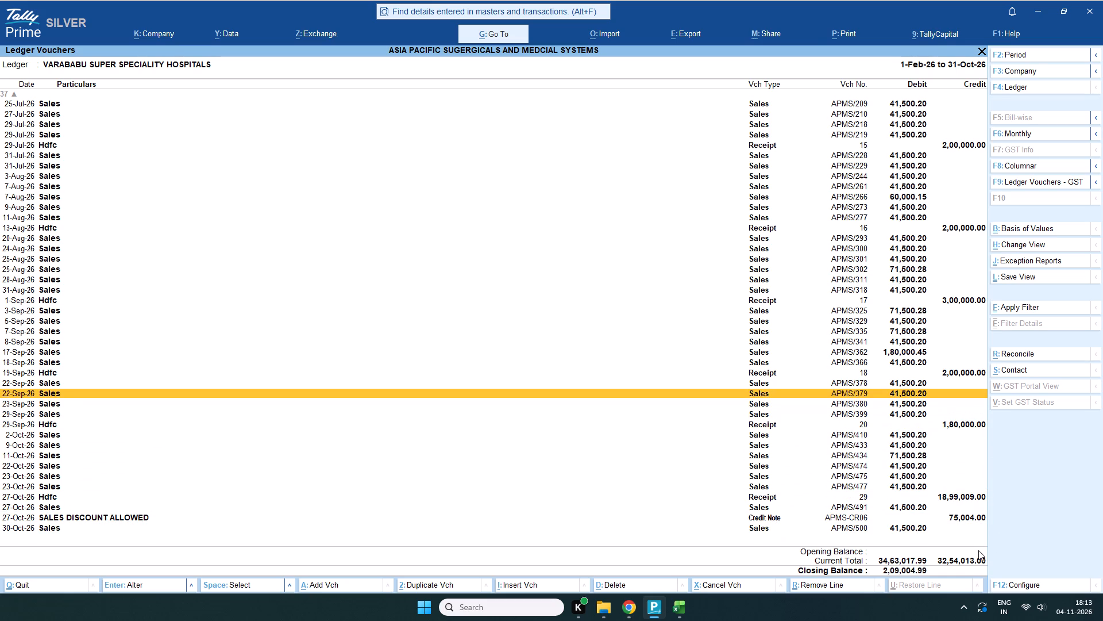
pyautogui.scroll(3, 978, 550)
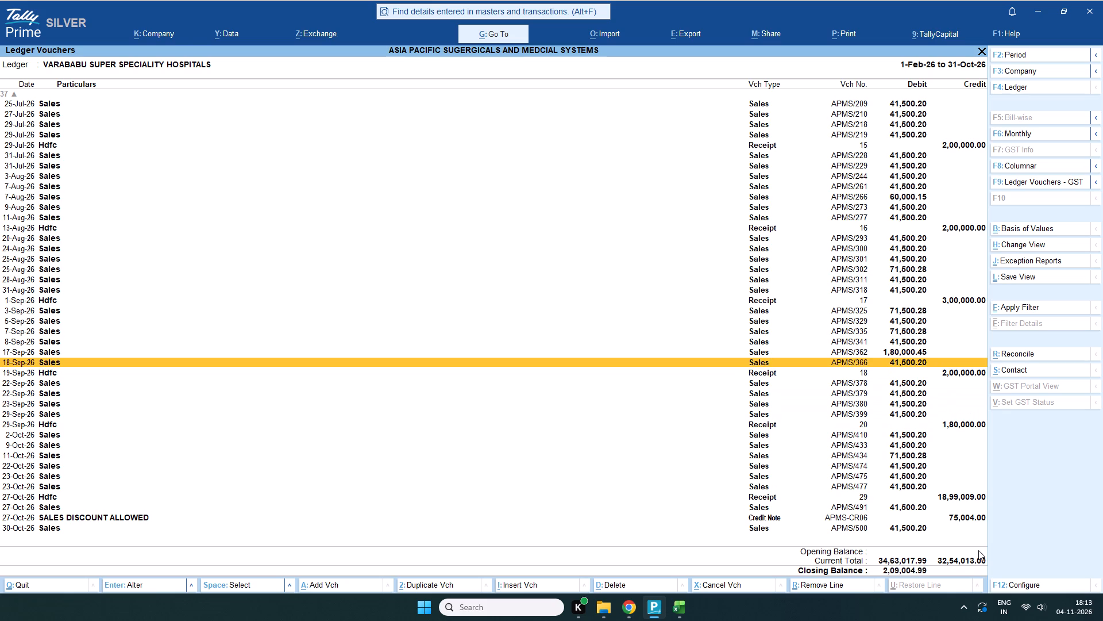
pyautogui.scroll(2, 978, 550)
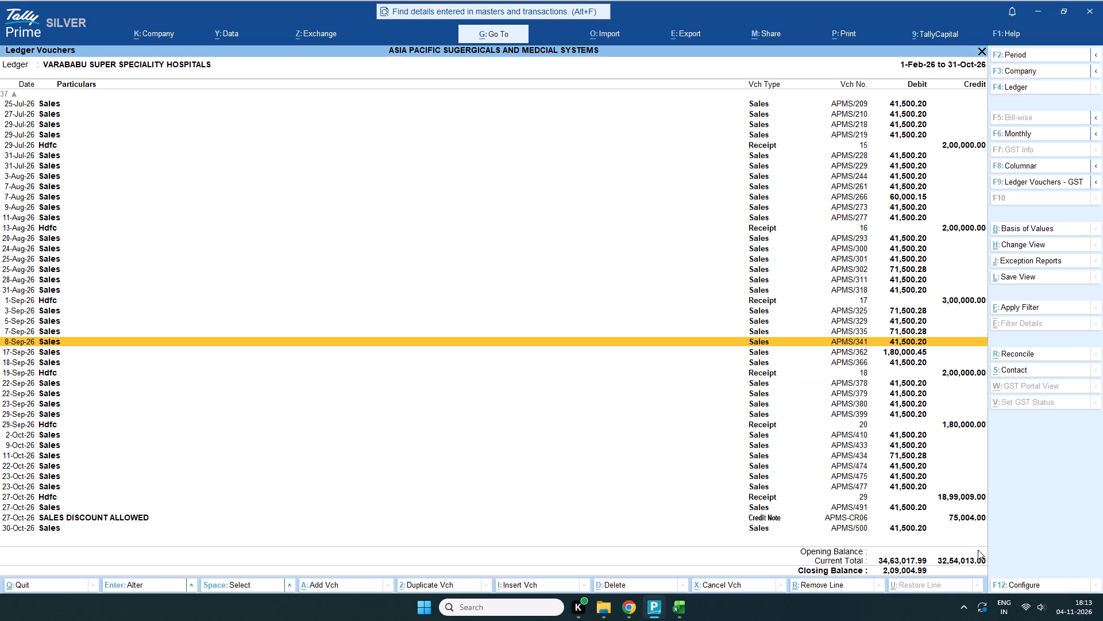
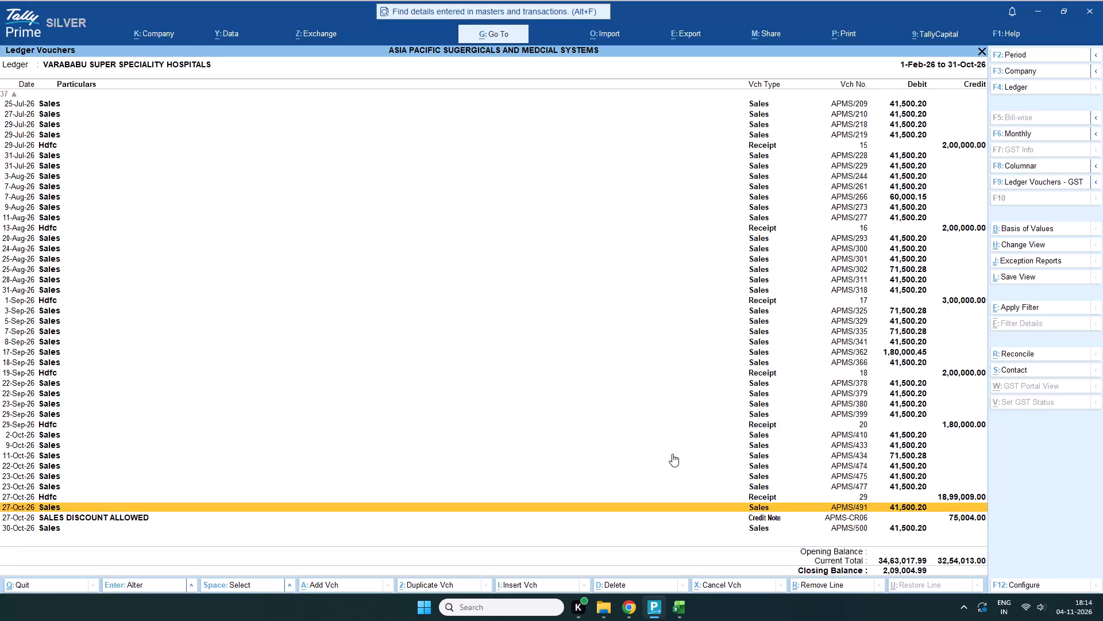
pyautogui.scroll(-2, 672, 454)
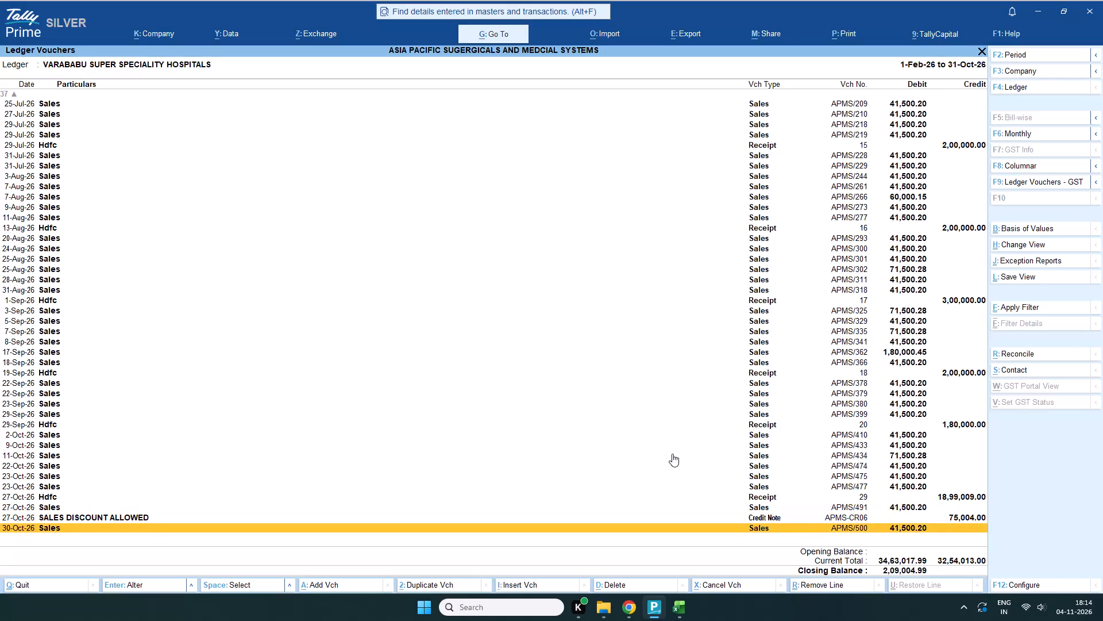
pyautogui.scroll(1, 672, 454)
pyautogui.scroll(-6, 672, 454)
pyautogui.scroll(1, 672, 454)
pyautogui.scroll(-1, 672, 454)
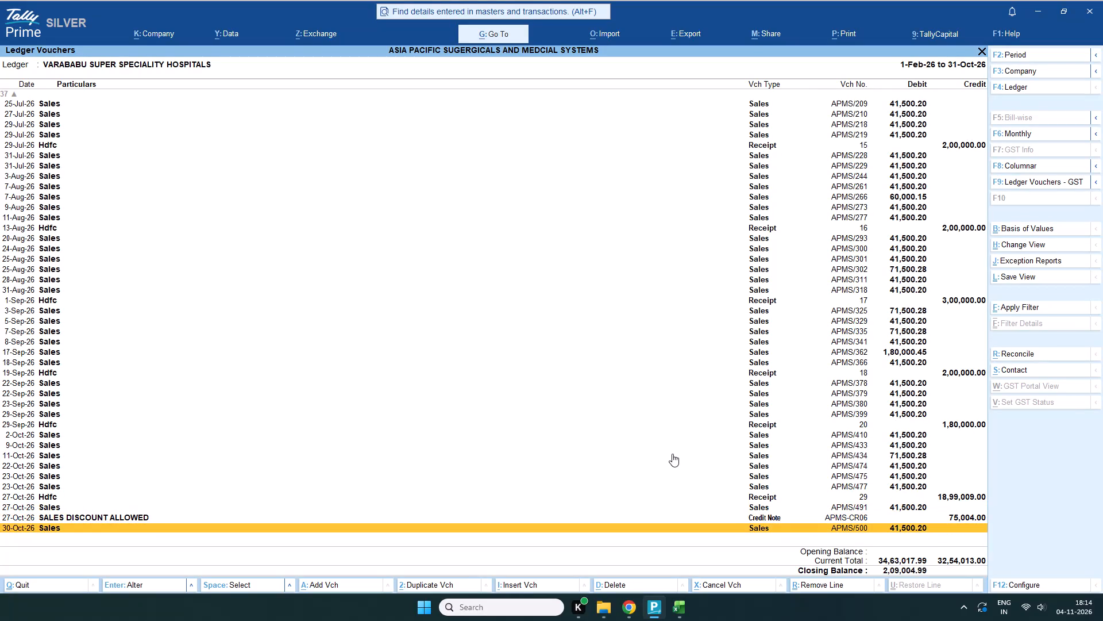
pyautogui.rightClick(672, 454)
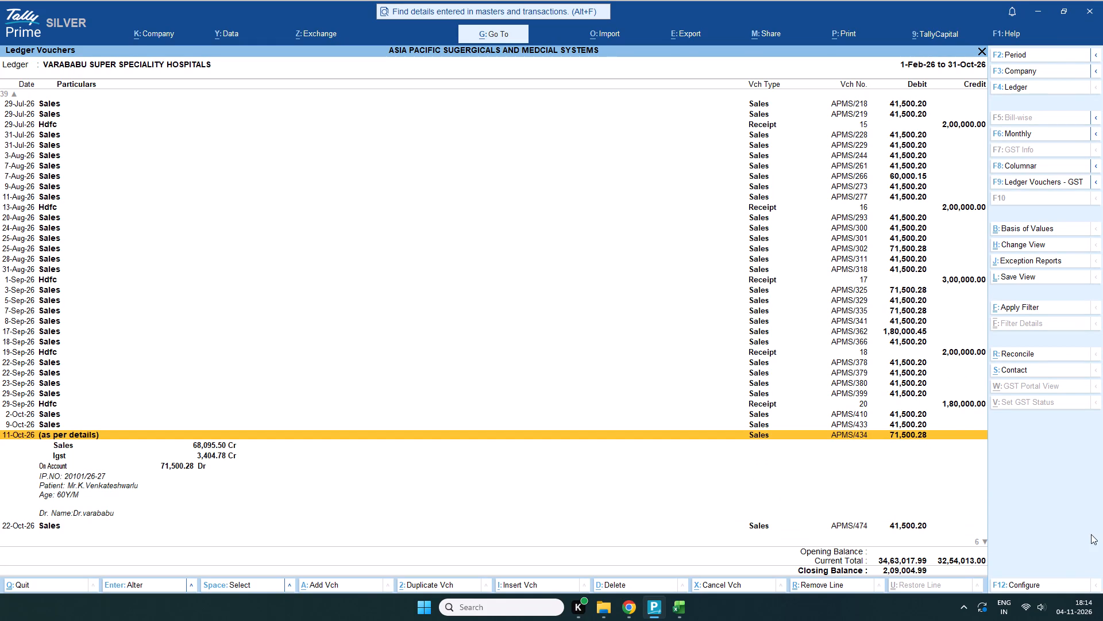
pyautogui.click(521, 435)
pyautogui.doubleClick(521, 435)
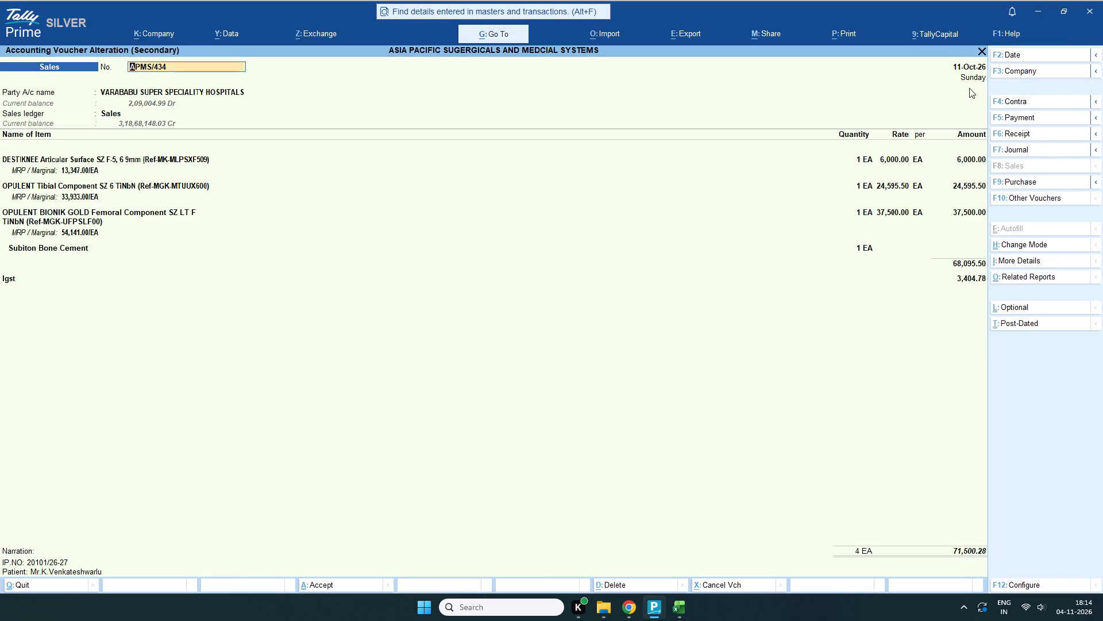
pyautogui.click(977, 51)
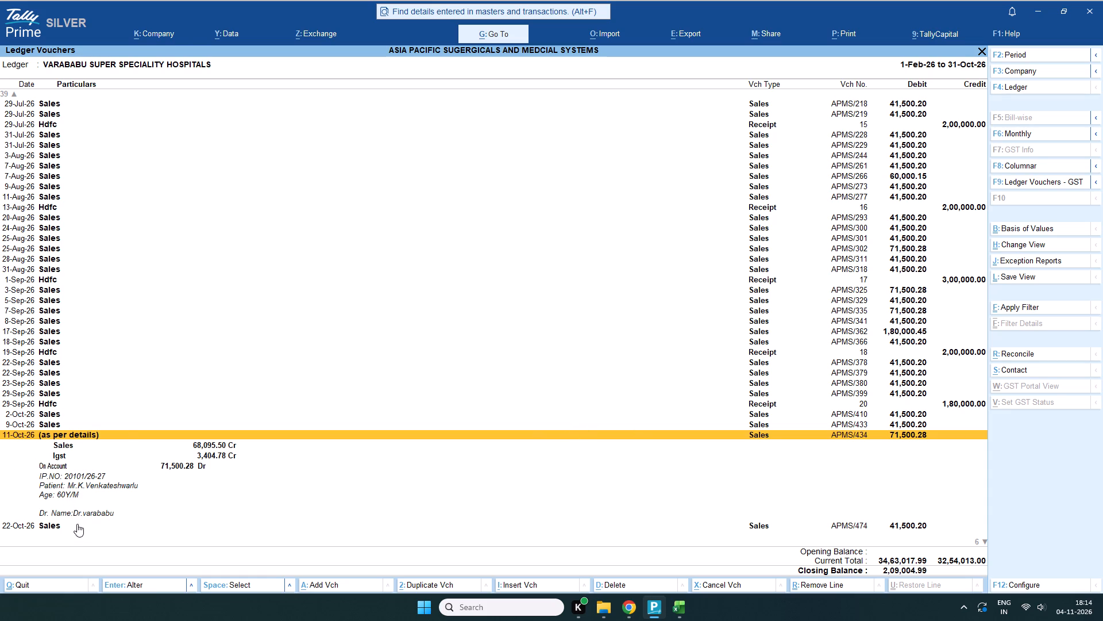
# Open the 2 October sales voucher APMS/410 and examine the print preview of its tax invoice.
pyautogui.click(31, 411)
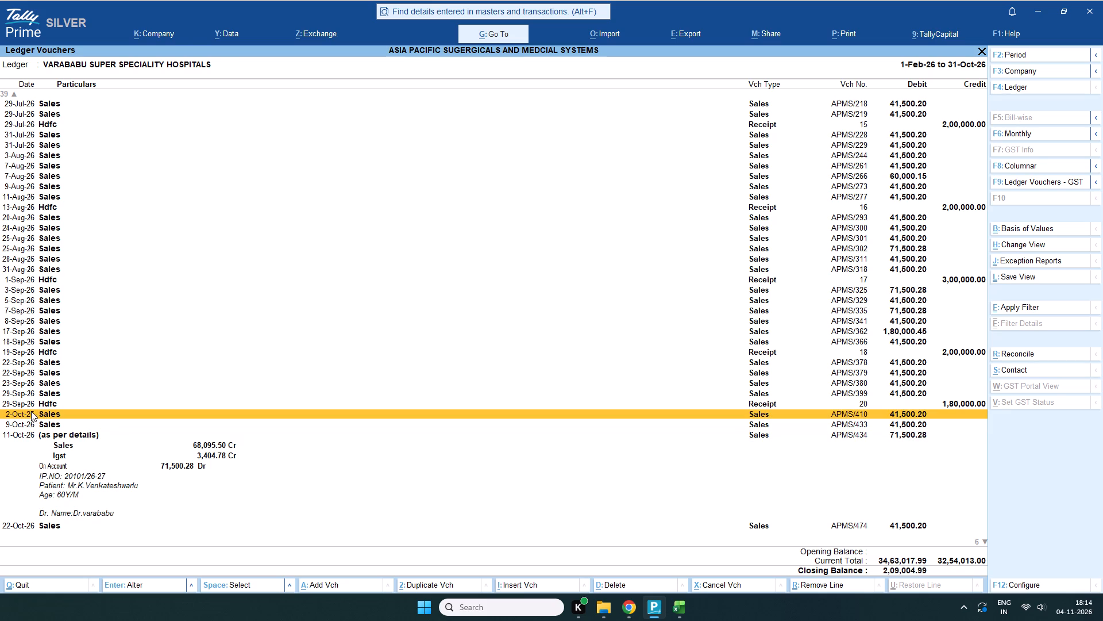
pyautogui.doubleClick(31, 411)
pyautogui.click(841, 31)
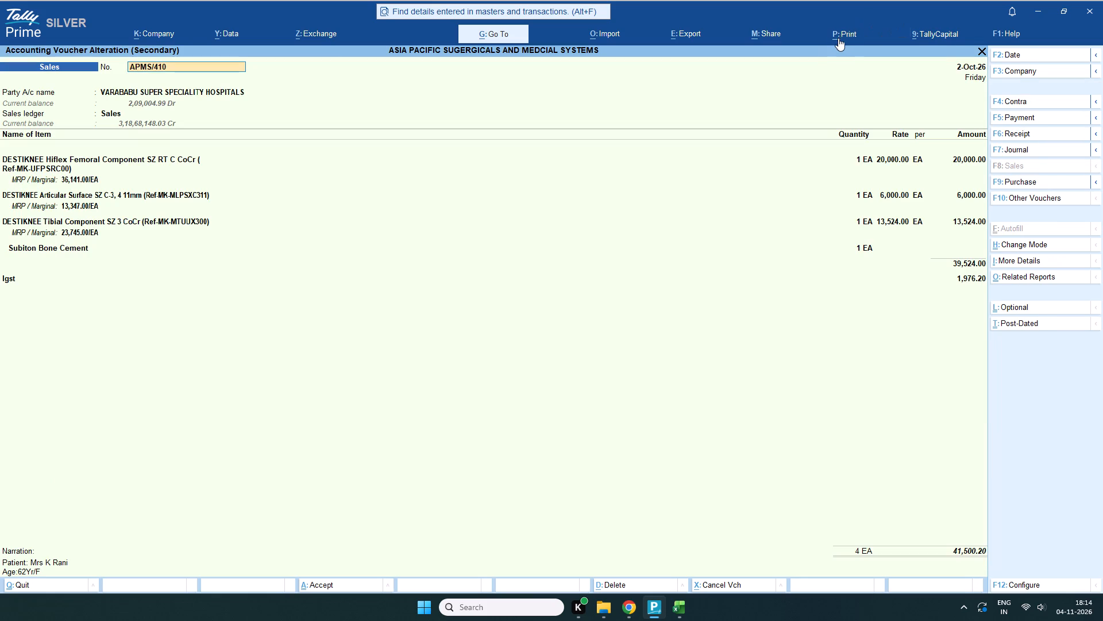
pyautogui.click(869, 66)
pyautogui.click(868, 71)
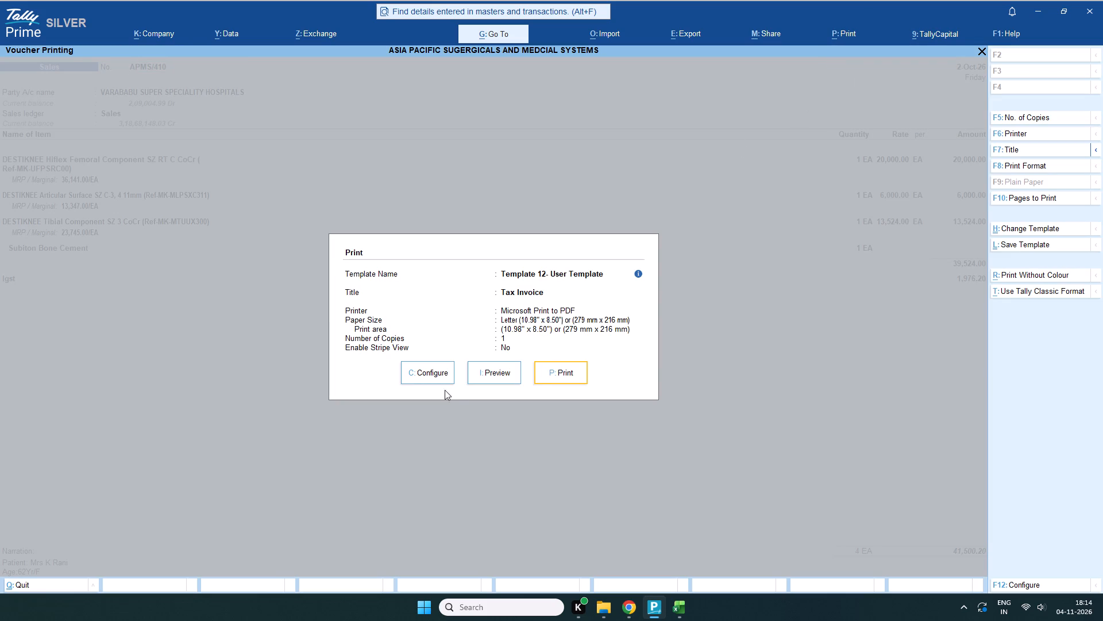
pyautogui.click(518, 370)
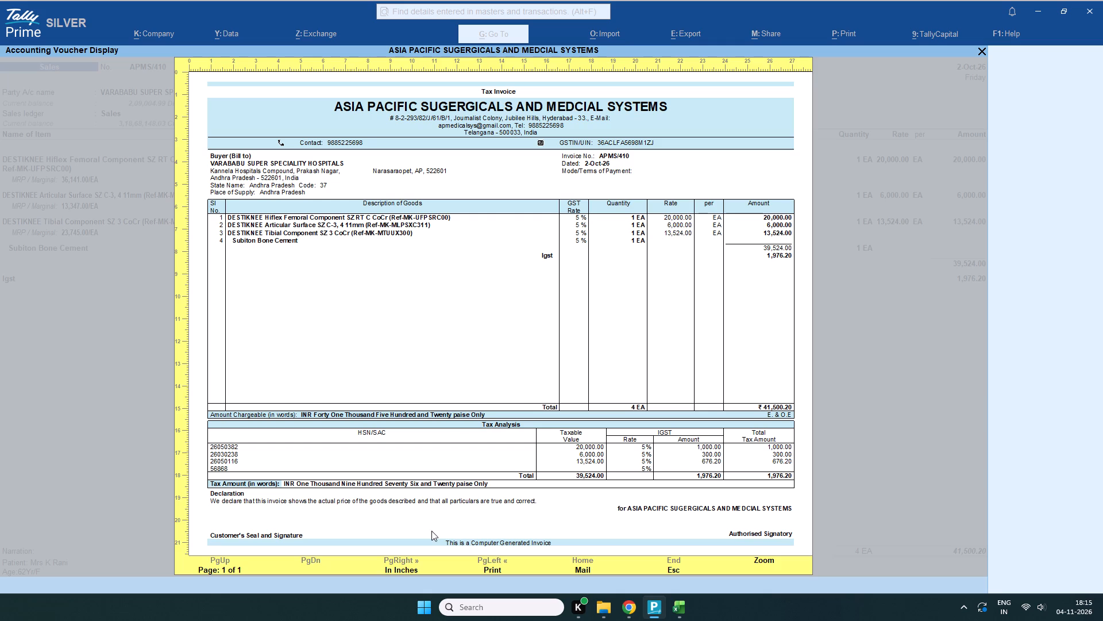
pyautogui.scroll(-4, 431, 531)
pyautogui.scroll(3, 430, 508)
pyautogui.scroll(-4, 430, 507)
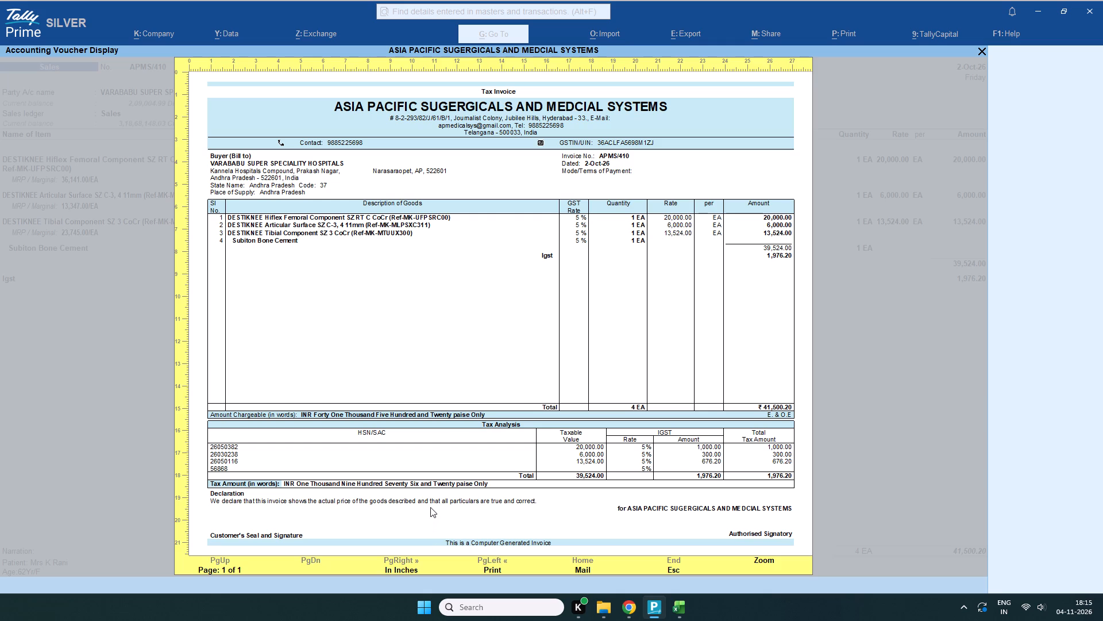
pyautogui.scroll(-1, 430, 507)
pyautogui.click(985, 51)
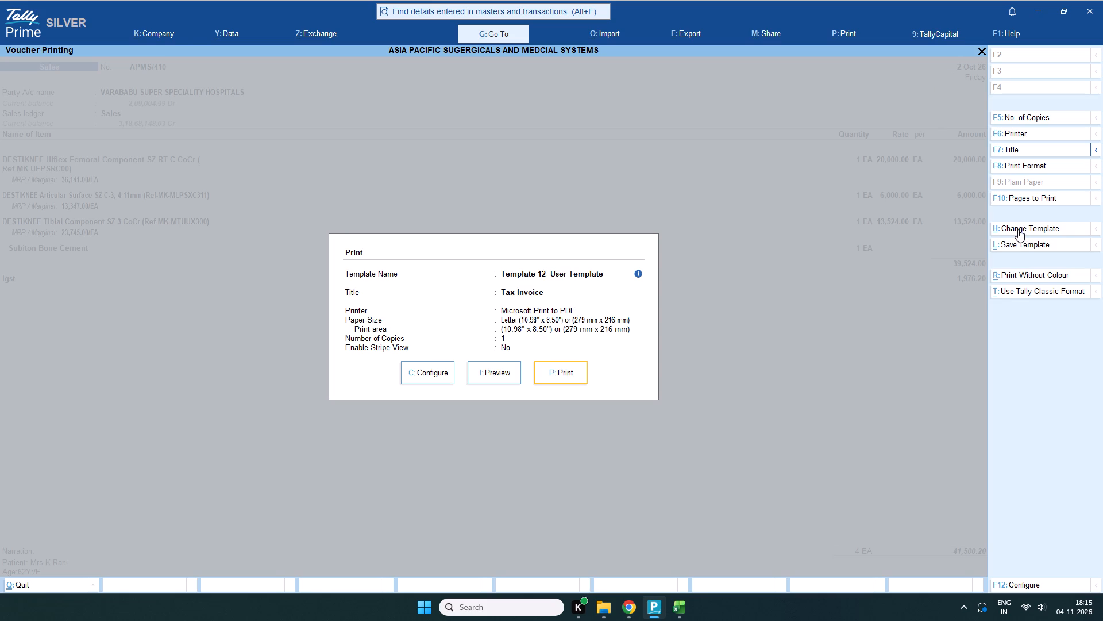
pyautogui.click(497, 367)
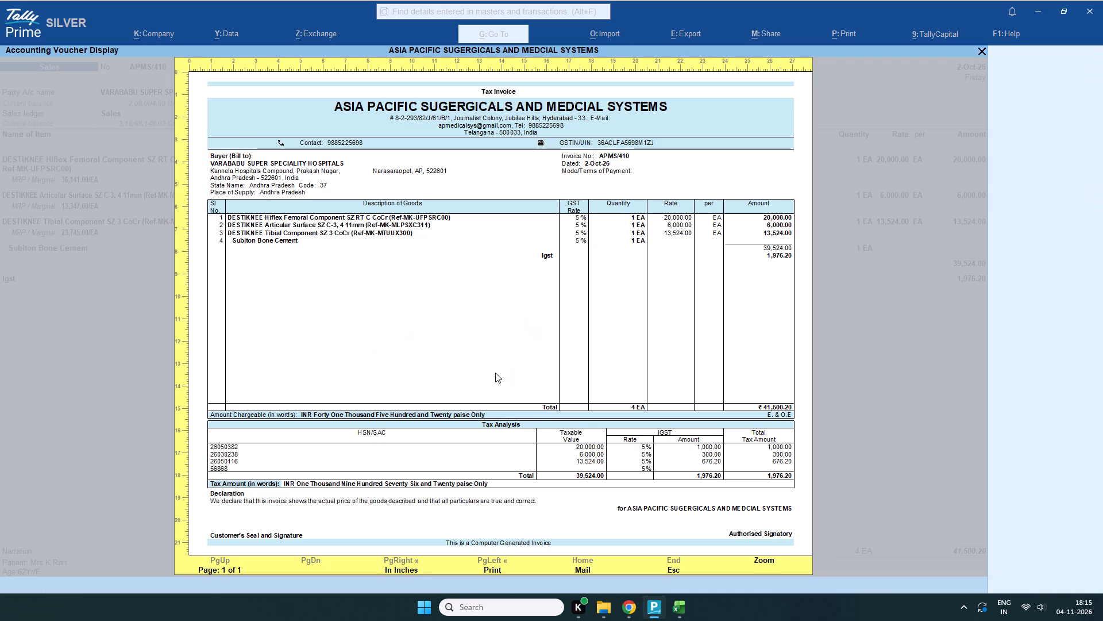
pyautogui.click(982, 51)
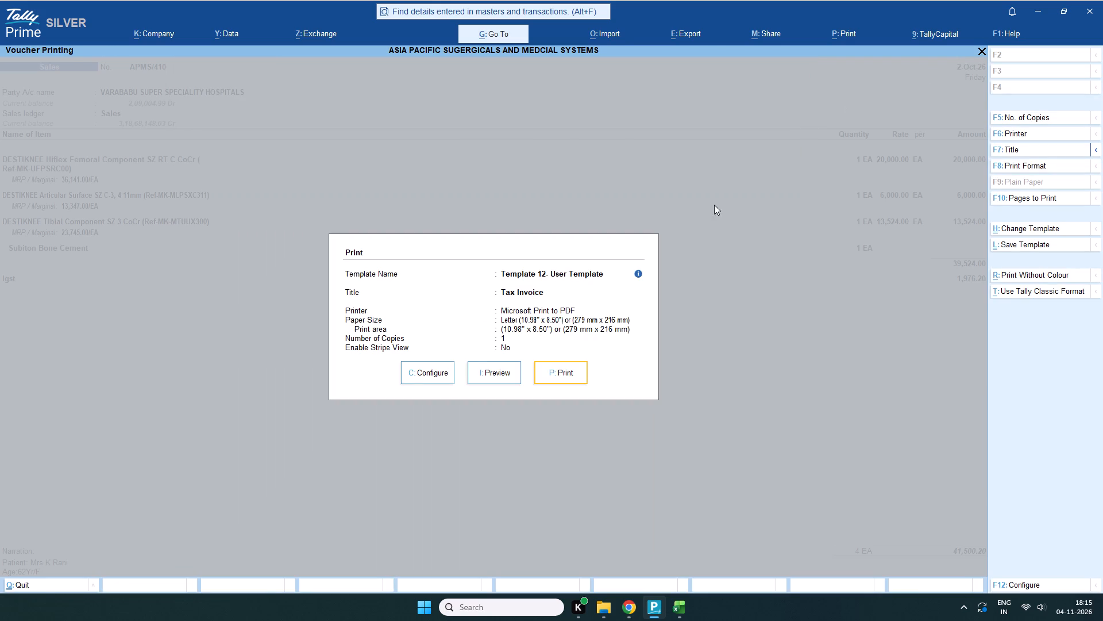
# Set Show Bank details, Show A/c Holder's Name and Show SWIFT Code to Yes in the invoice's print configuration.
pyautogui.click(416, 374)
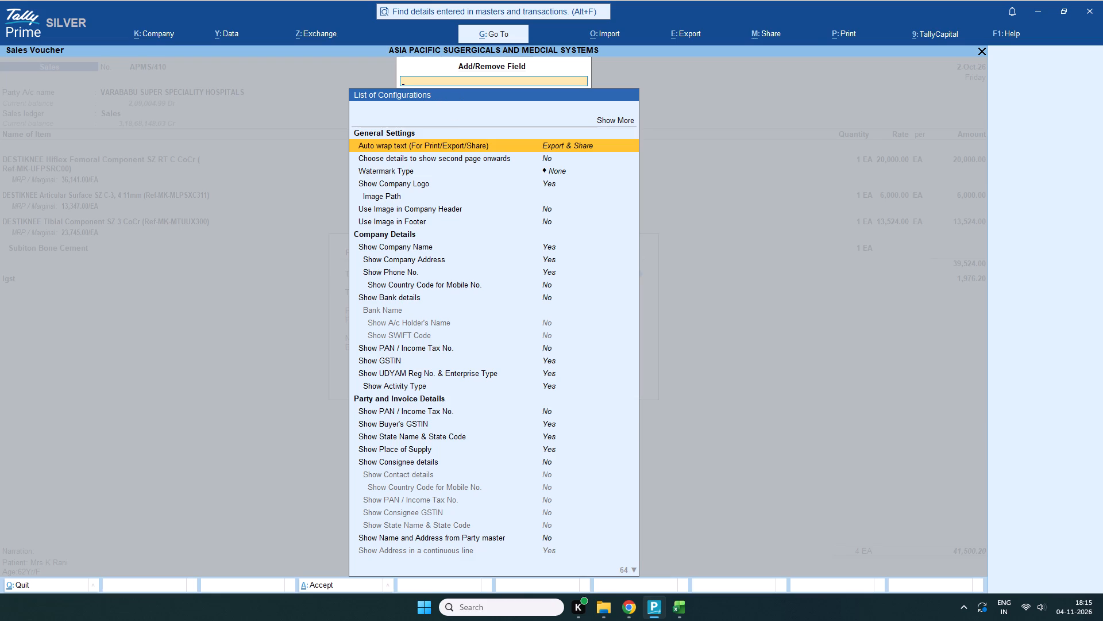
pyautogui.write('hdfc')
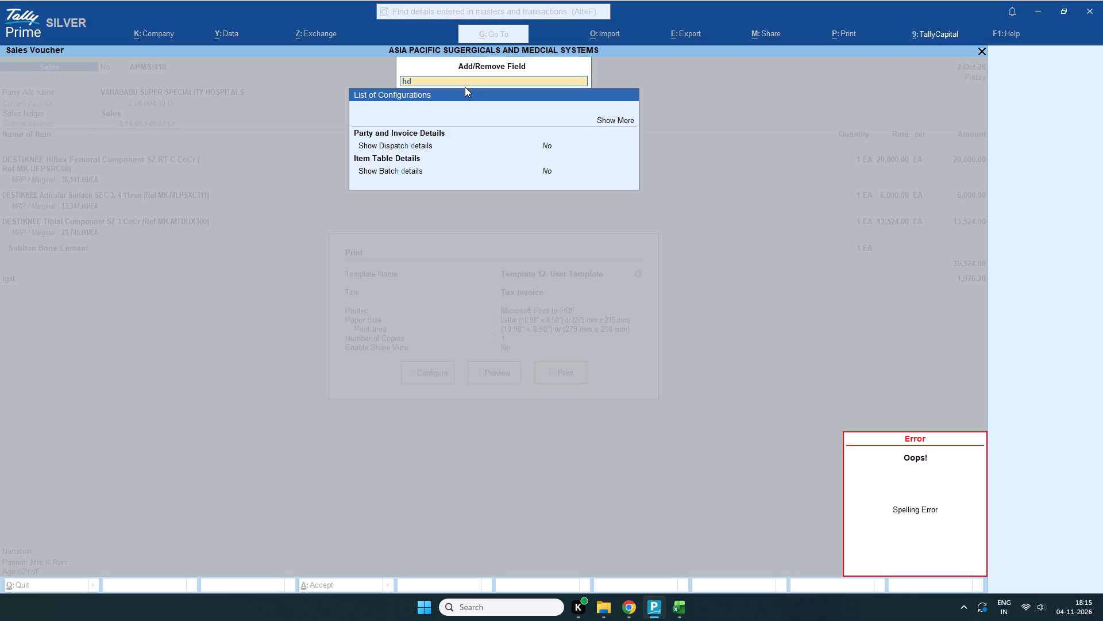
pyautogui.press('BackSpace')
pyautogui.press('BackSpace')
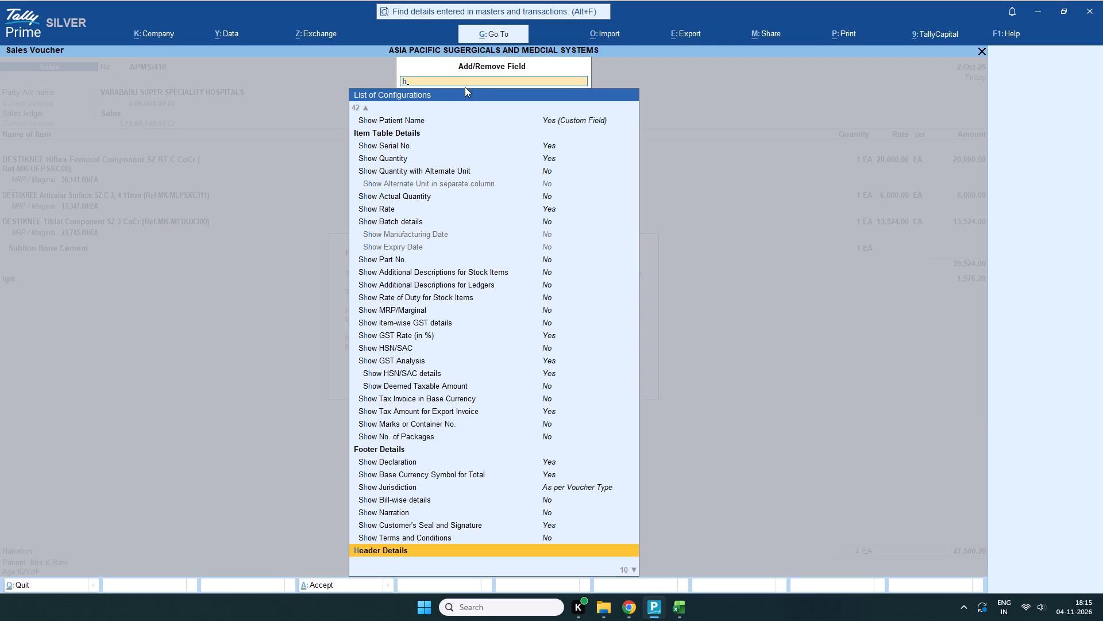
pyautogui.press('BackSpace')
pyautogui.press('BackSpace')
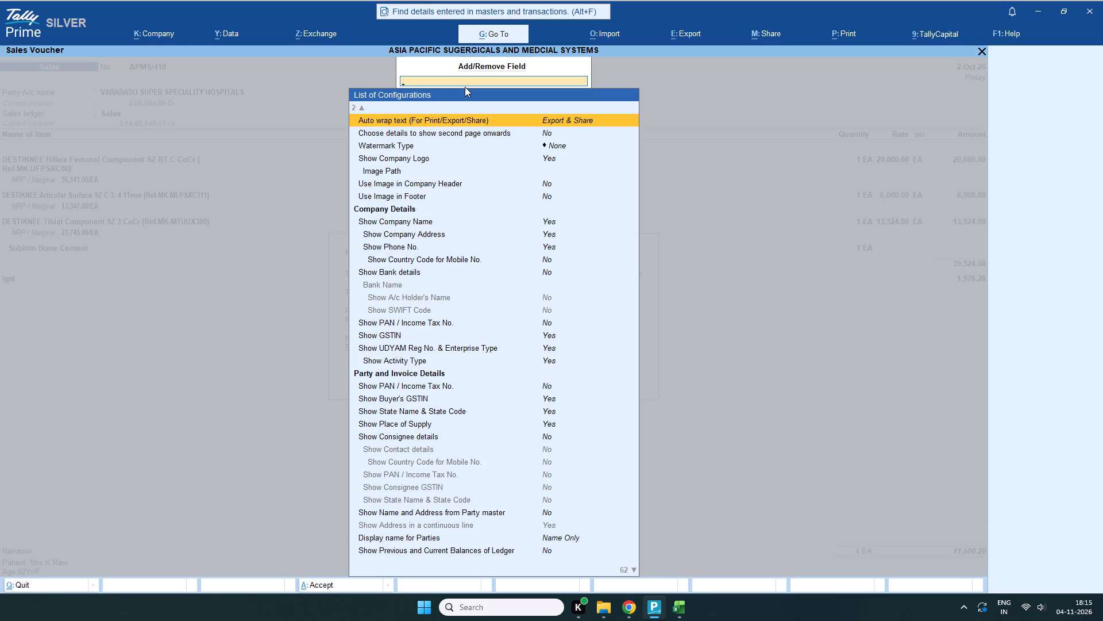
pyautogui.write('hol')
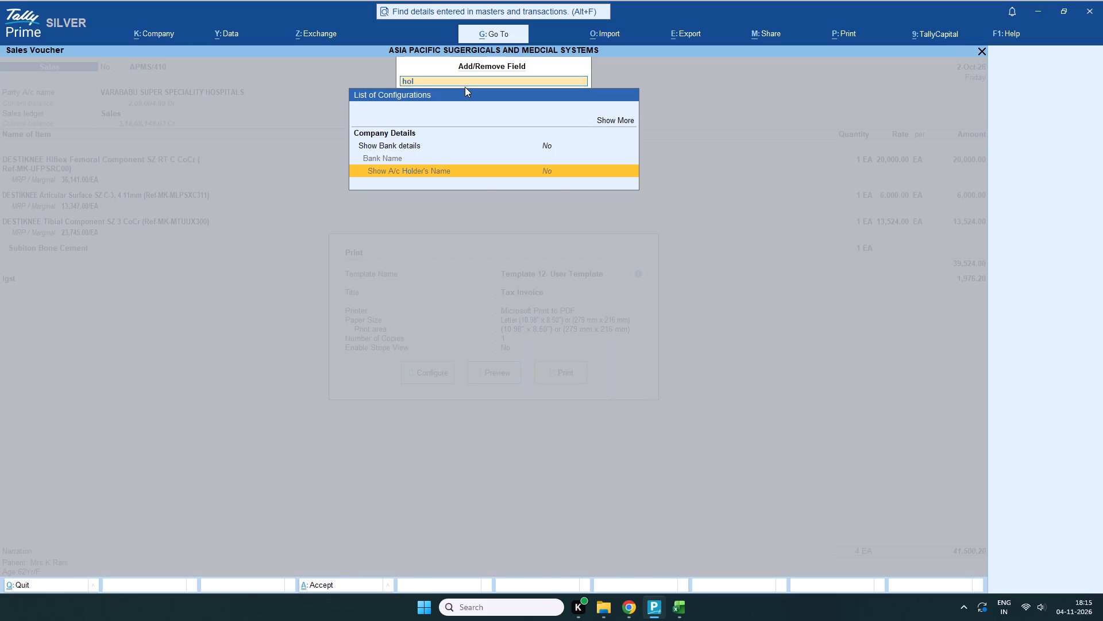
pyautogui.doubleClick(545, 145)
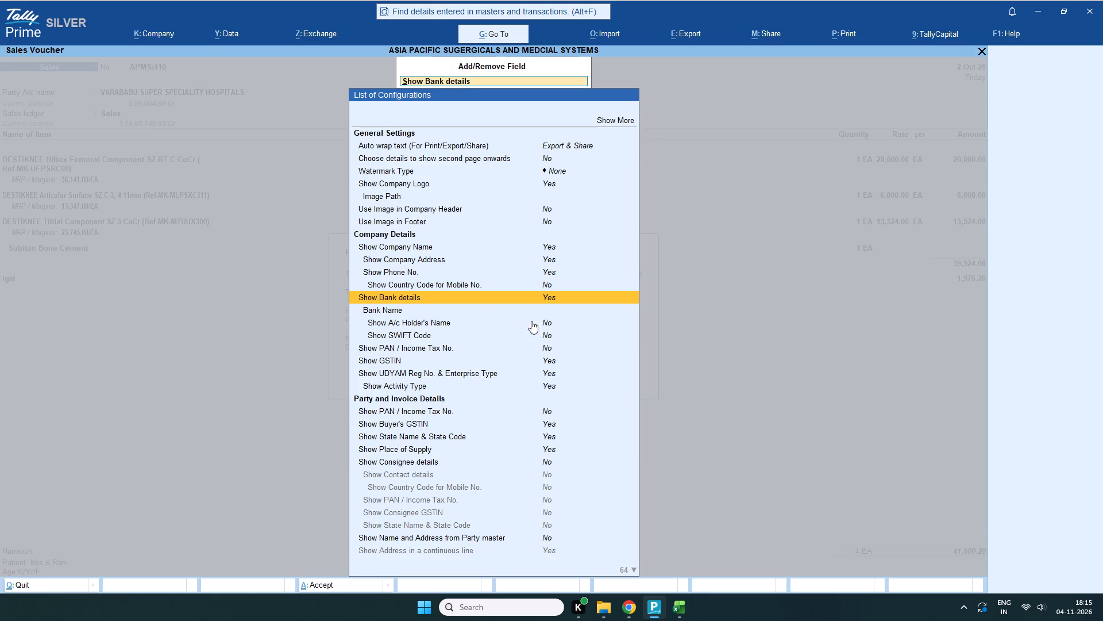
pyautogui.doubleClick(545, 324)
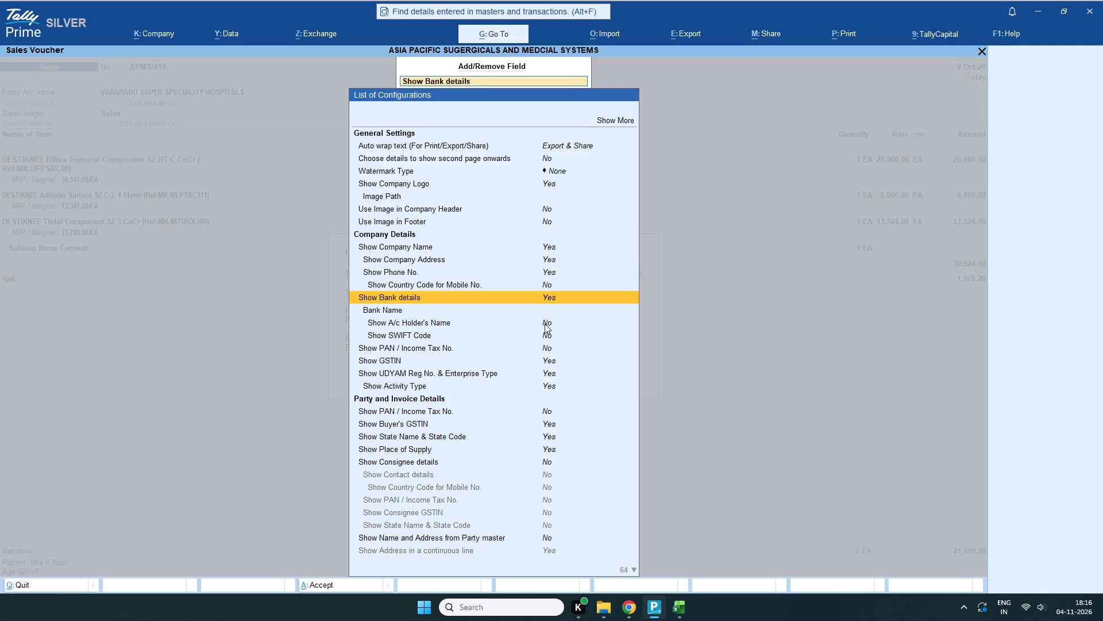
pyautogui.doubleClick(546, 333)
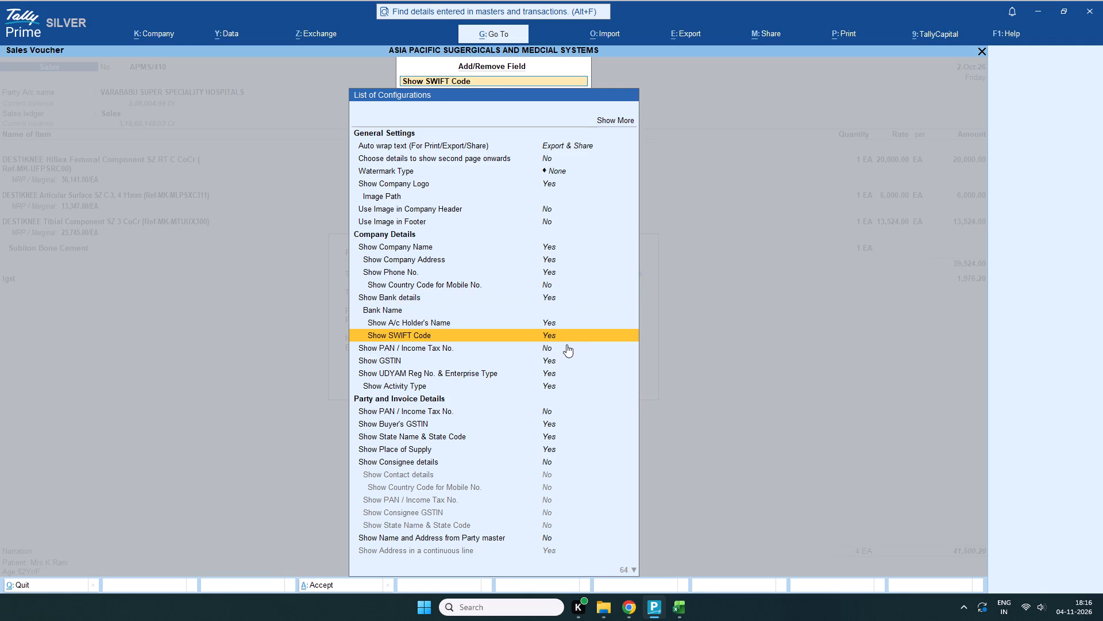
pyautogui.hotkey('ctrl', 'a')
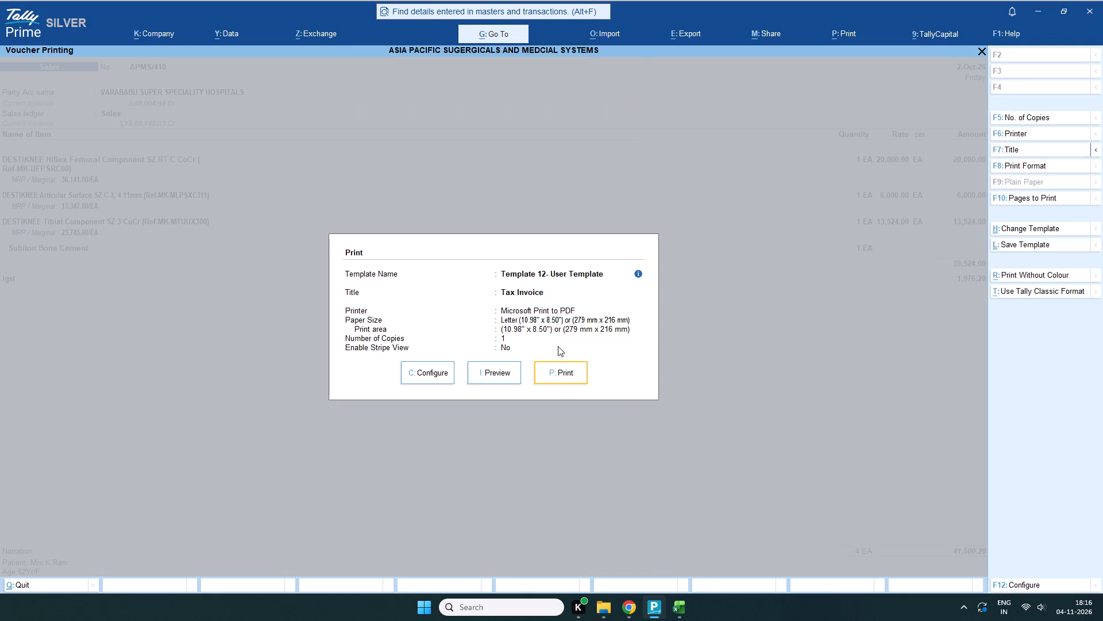
# Cancel the PDF output of invoice APMS/410 and examine its print preview again.
pyautogui.click(563, 372)
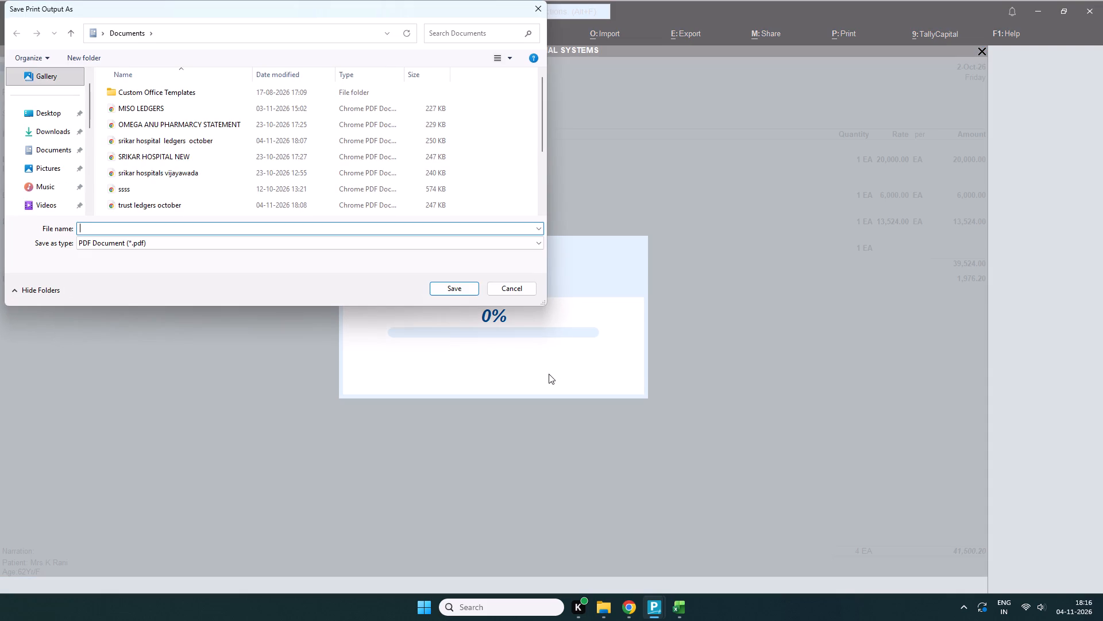
pyautogui.click(537, 7)
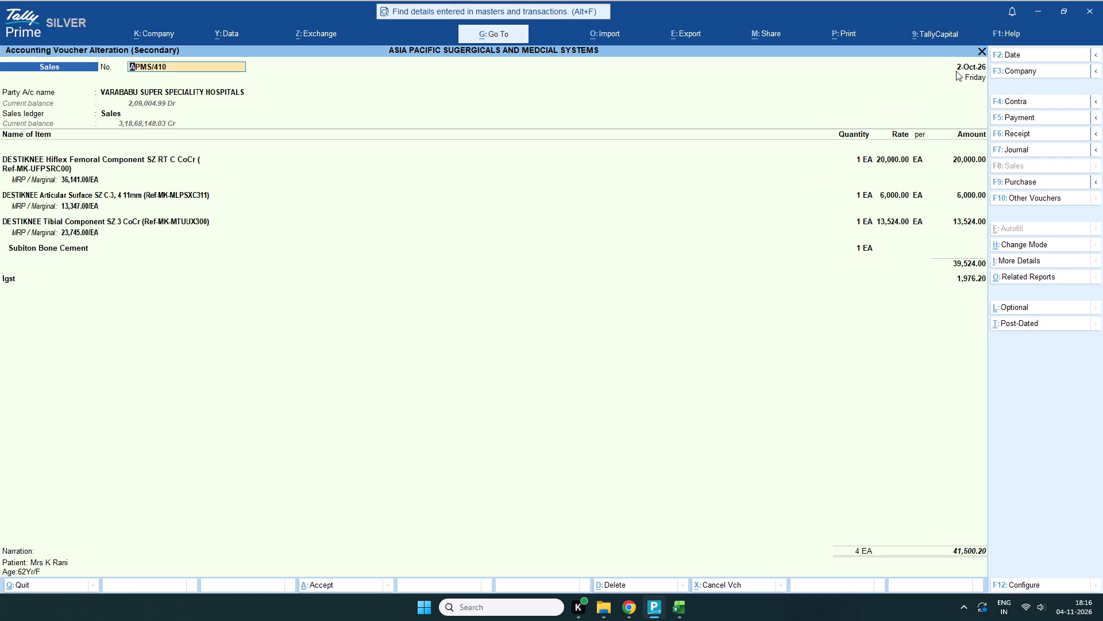
pyautogui.click(850, 34)
pyautogui.click(878, 70)
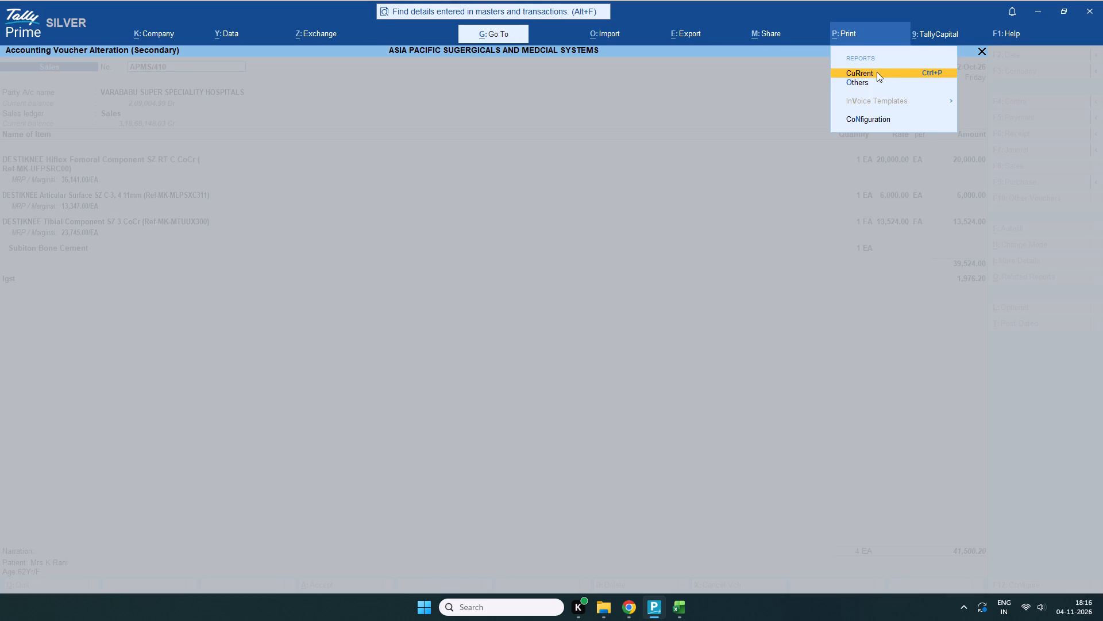
pyautogui.click(499, 375)
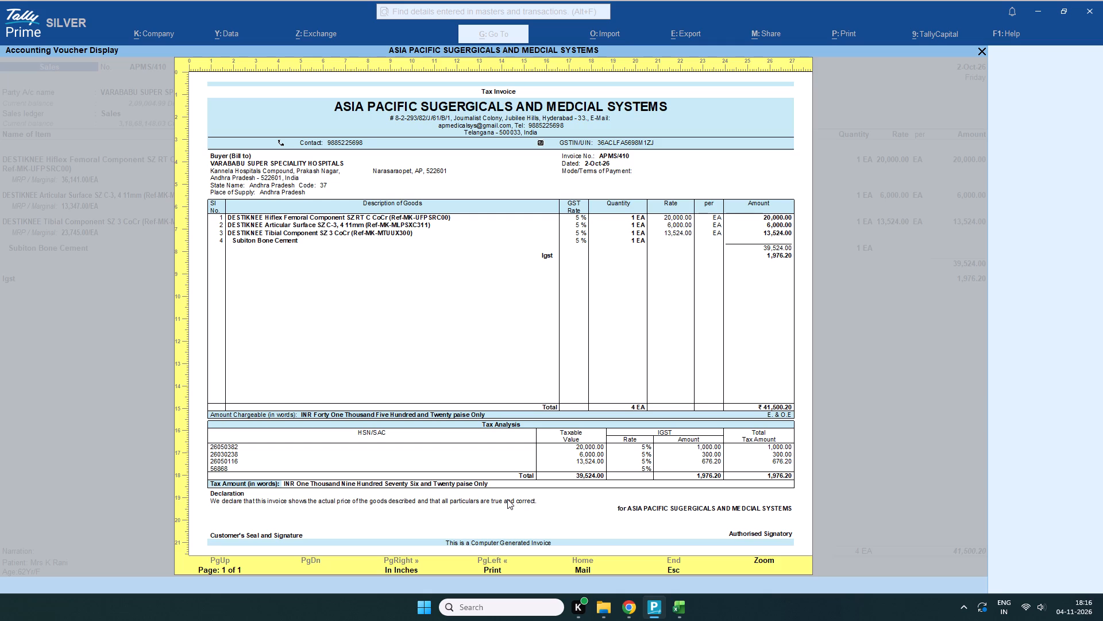
pyautogui.scroll(-3, 507, 499)
pyautogui.scroll(3, 507, 500)
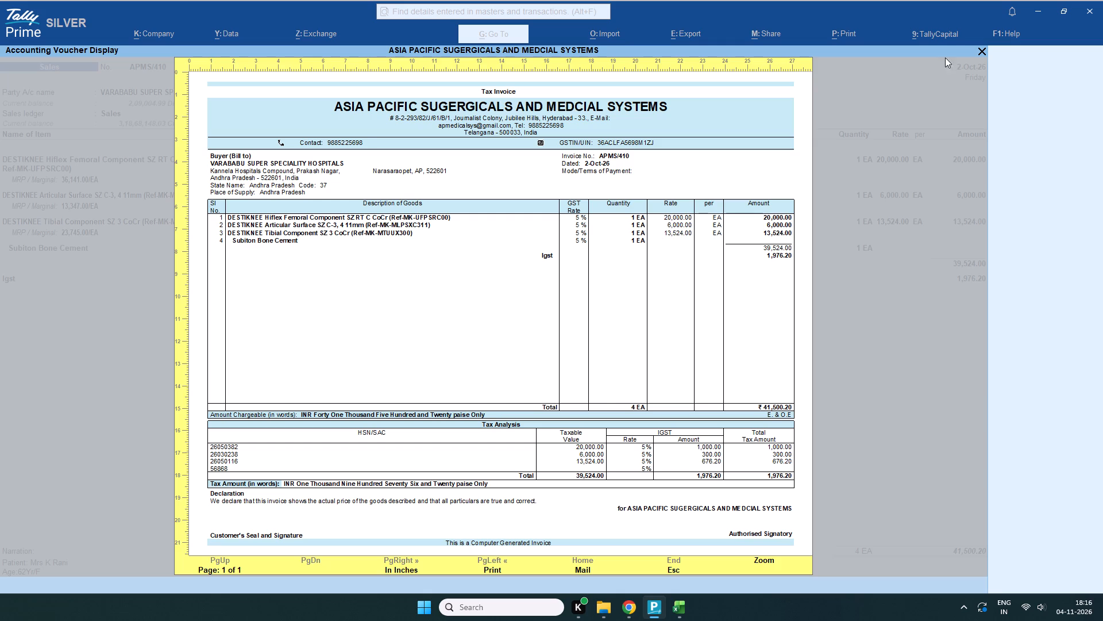
pyautogui.click(978, 49)
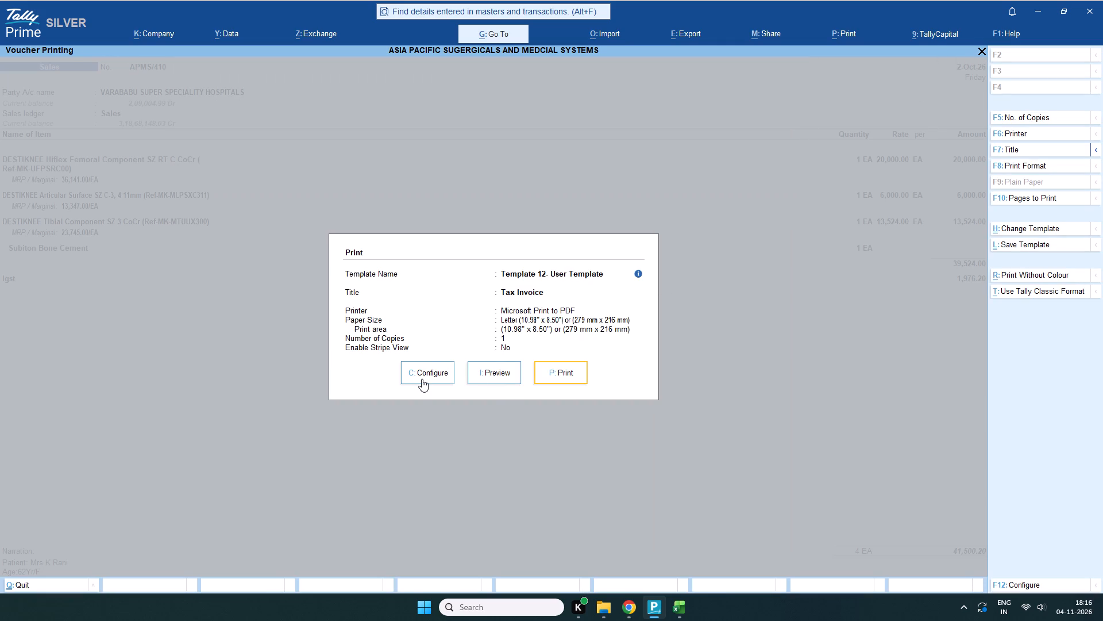
# Find the bank options with "hol" in the invoice's print configuration and set Show Bank details to Yes.
pyautogui.click(422, 374)
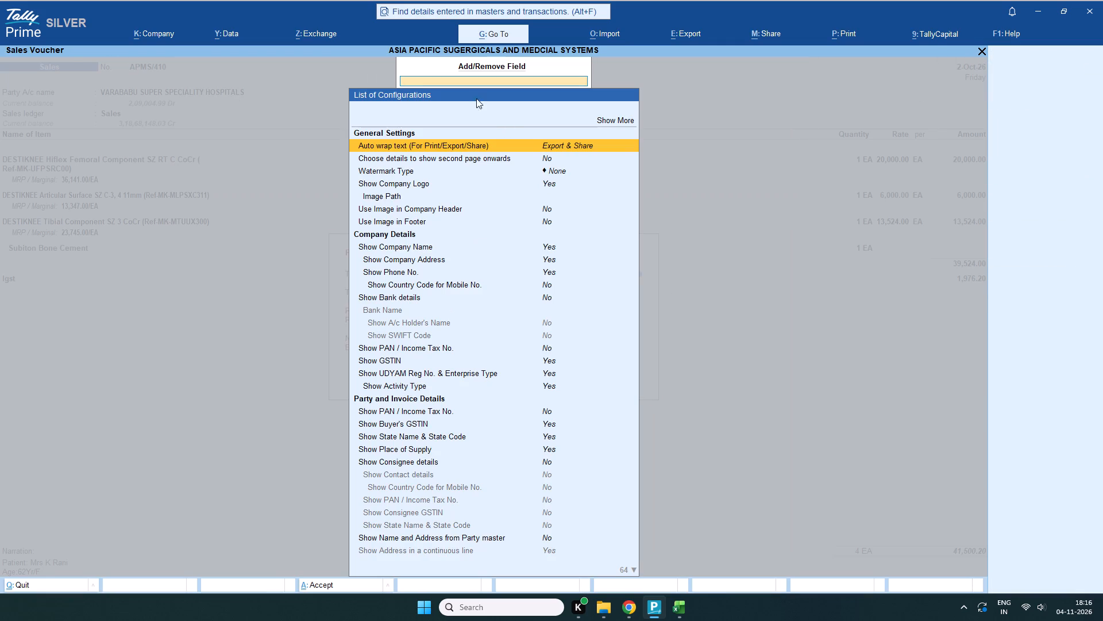
pyautogui.write('hol')
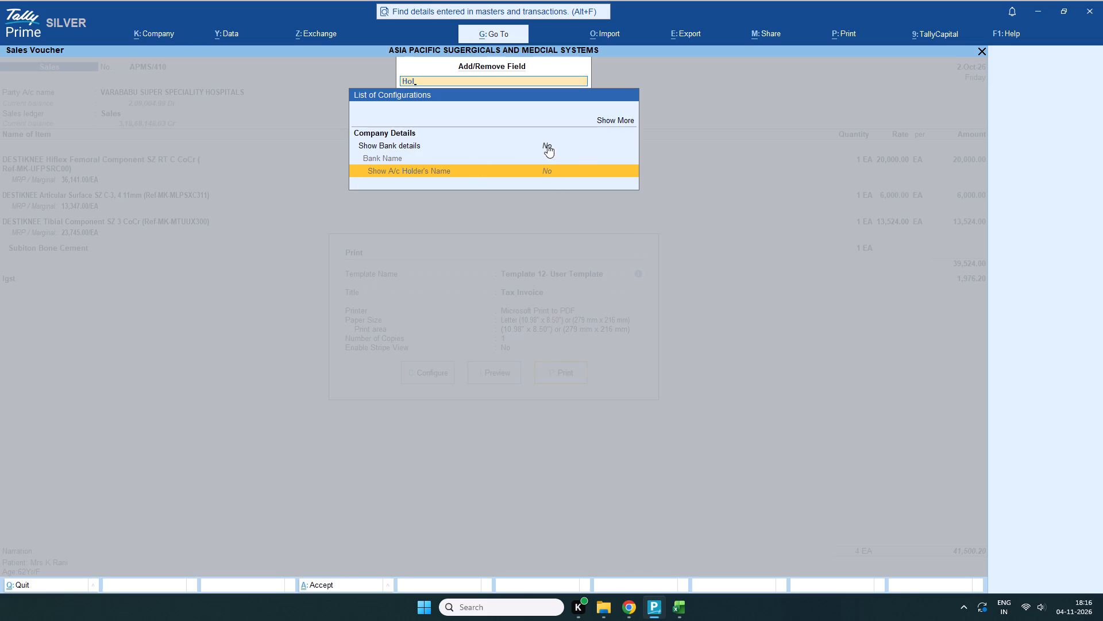
pyautogui.doubleClick(546, 144)
pyautogui.hotkey('ctrl', 'a')
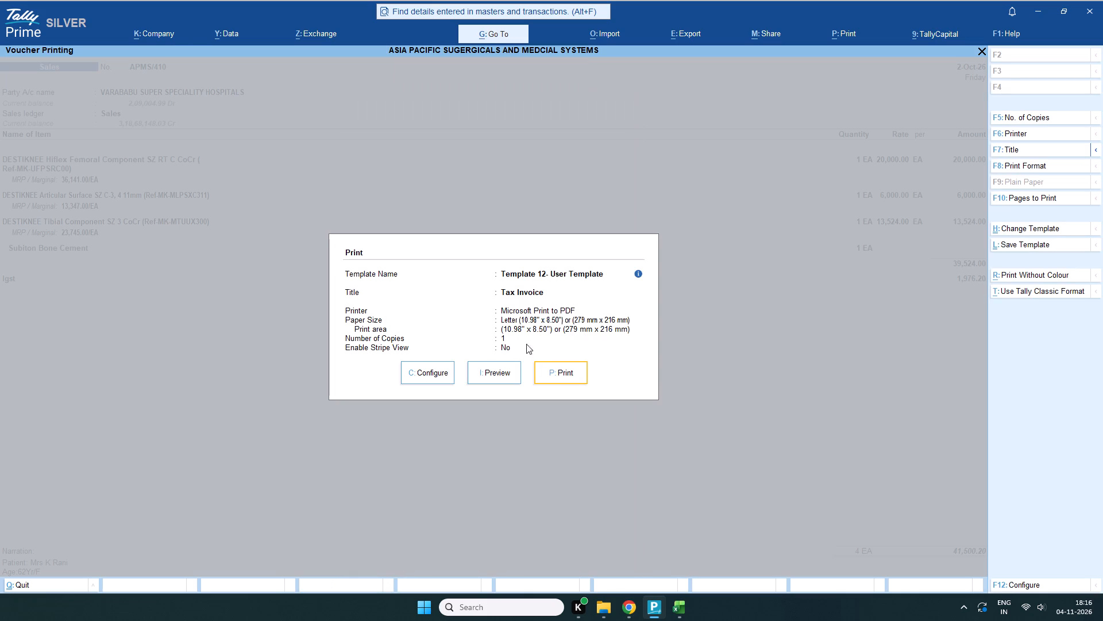
# Set Bank Name to Hdfc in the invoice's print configuration and accept the configuration.
pyautogui.click(435, 372)
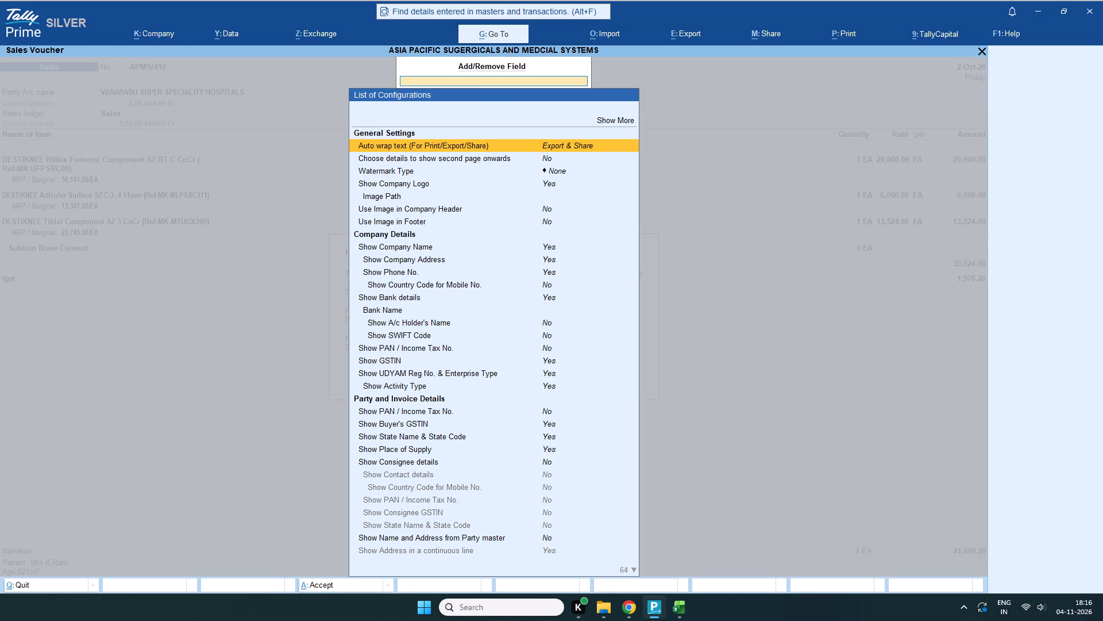
pyautogui.write('ho')
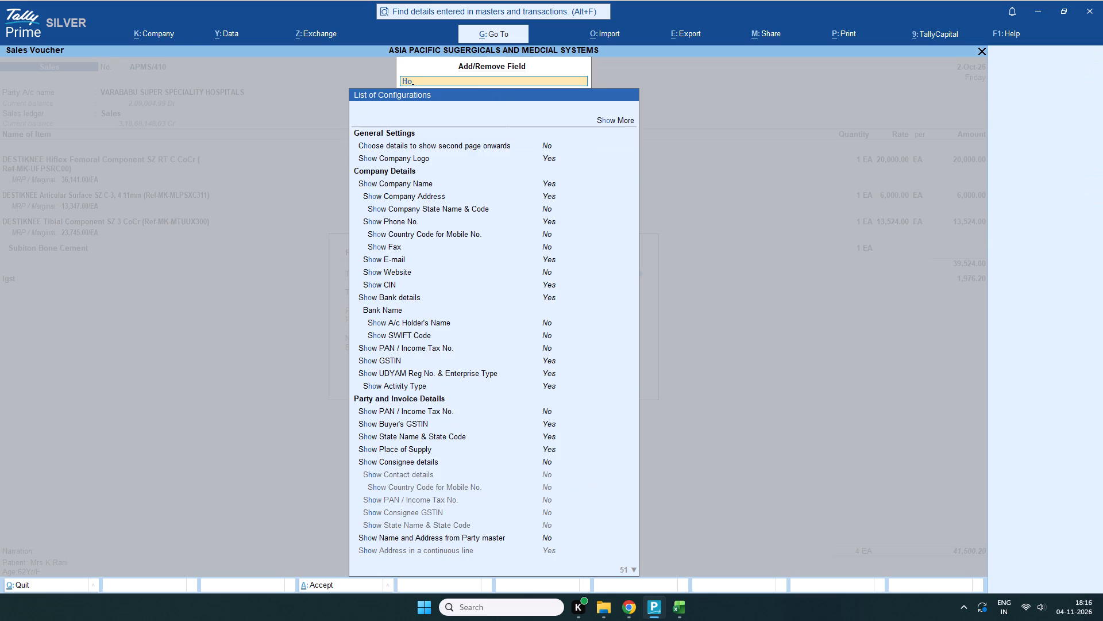
pyautogui.press('BackSpace')
pyautogui.press('BackSpace')
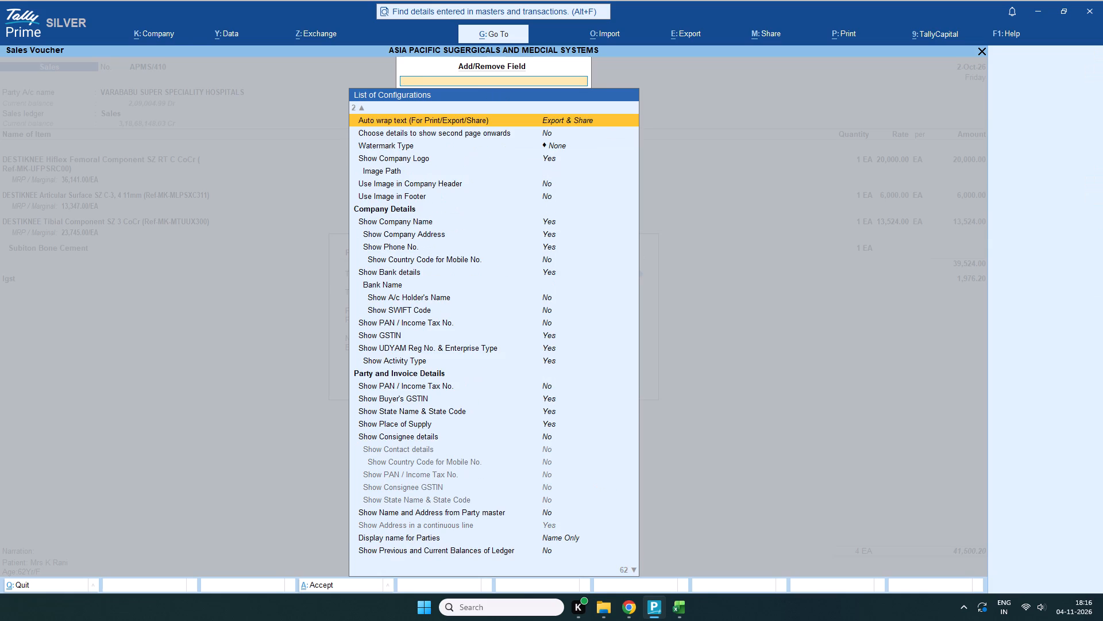
pyautogui.write('ba')
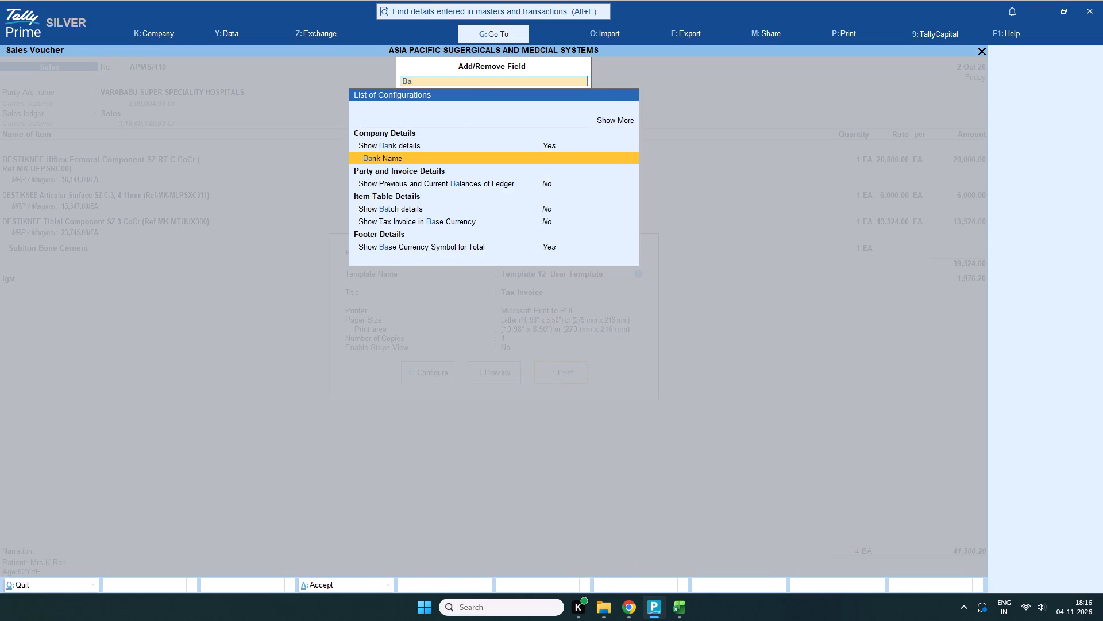
pyautogui.click(543, 159)
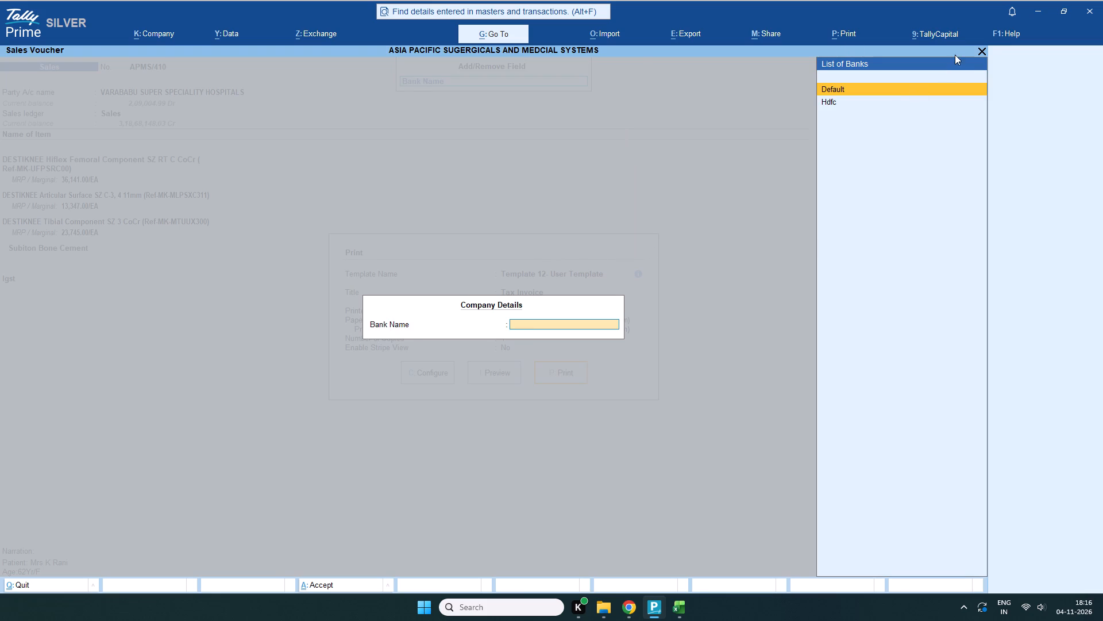
pyautogui.scroll(-1, 843, 128)
pyautogui.click(981, 49)
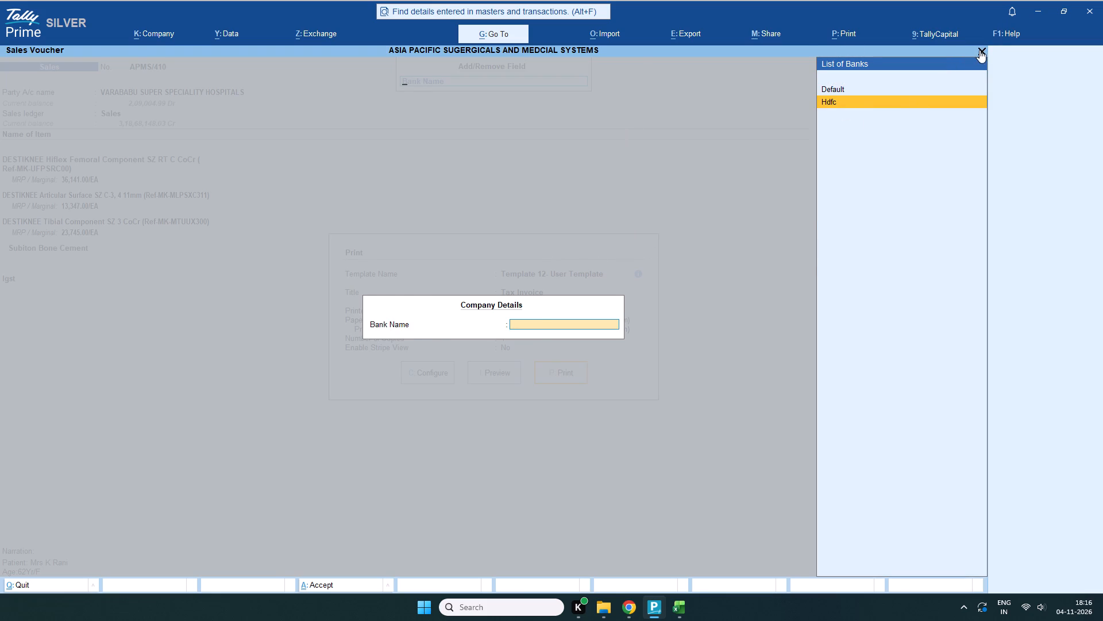
pyautogui.click(547, 306)
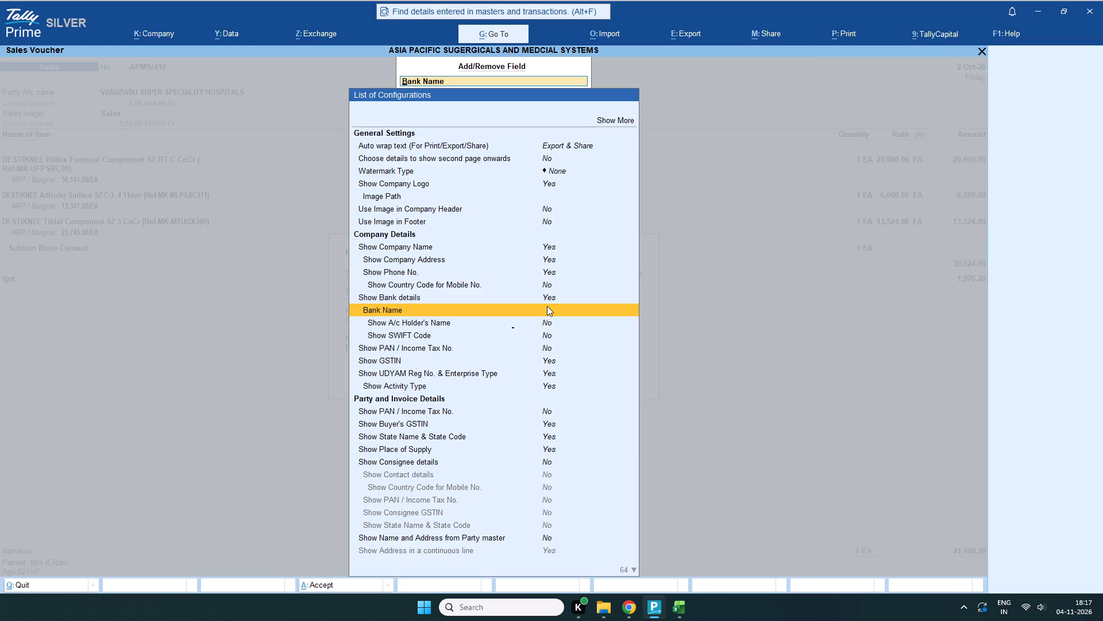
pyautogui.scroll(-1, 843, 88)
pyautogui.click(835, 102)
pyautogui.hotkey('ctrl', 'a')
# Reopen the invoice's print configuration, look up the bank options with "ban", and clear the search.
pyautogui.click(418, 373)
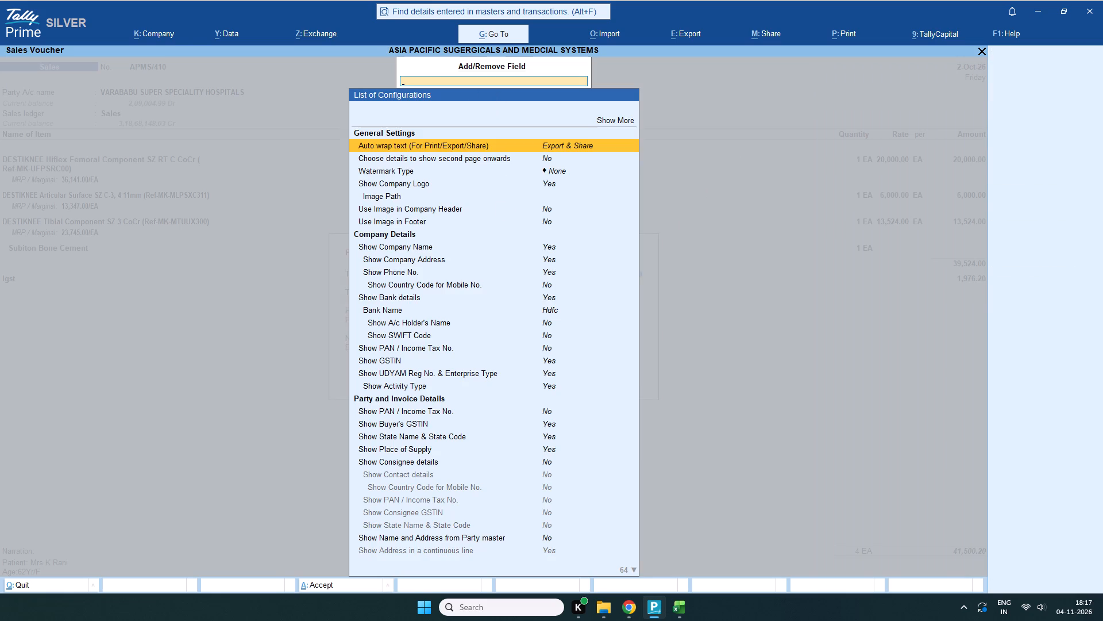
pyautogui.write('ban')
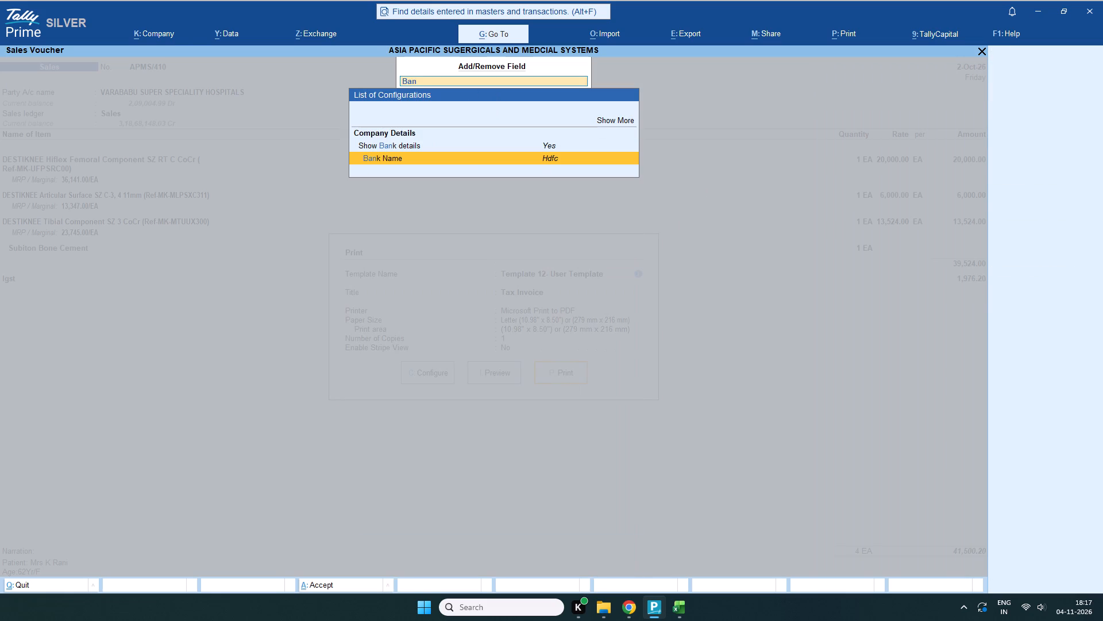
pyautogui.press('BackSpace')
pyautogui.press('BackSpace')
pyautogui.press('BackSpace')
pyautogui.press('BackSpace')
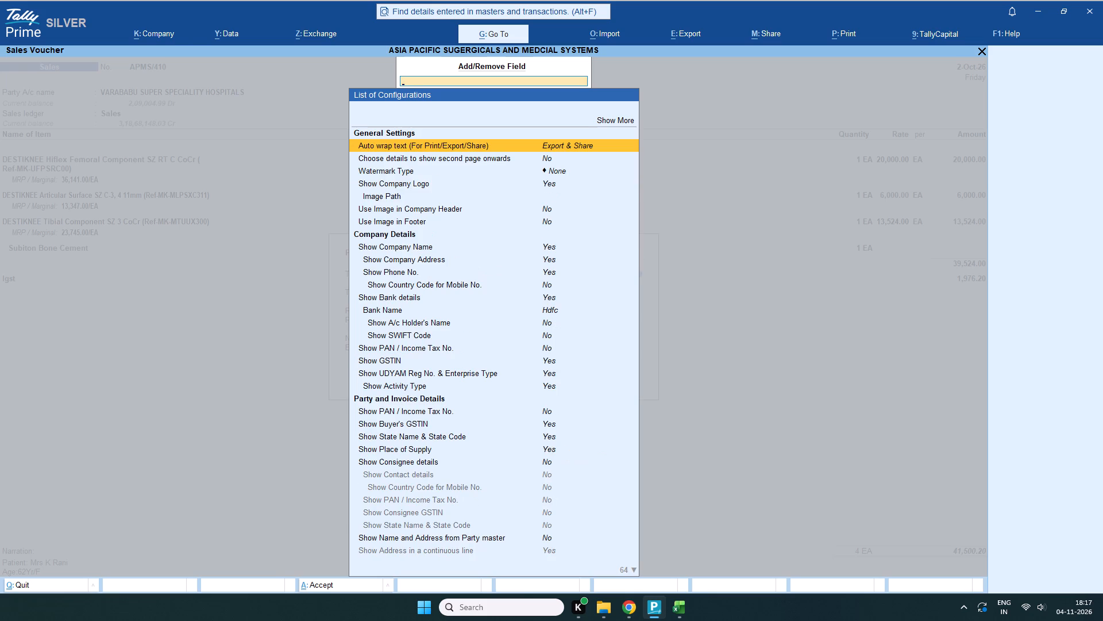
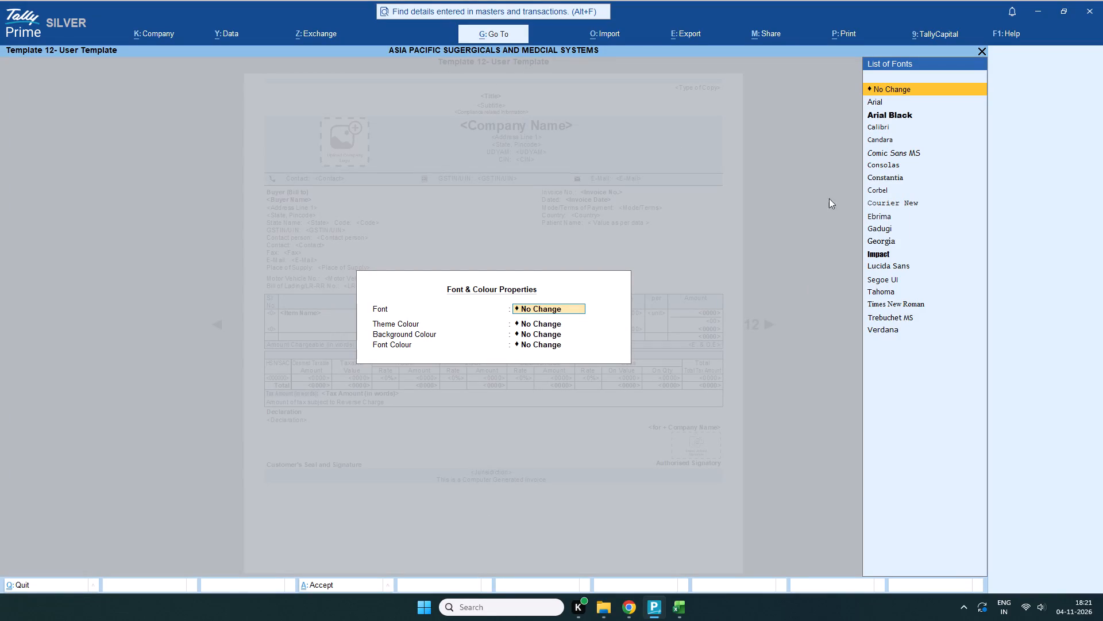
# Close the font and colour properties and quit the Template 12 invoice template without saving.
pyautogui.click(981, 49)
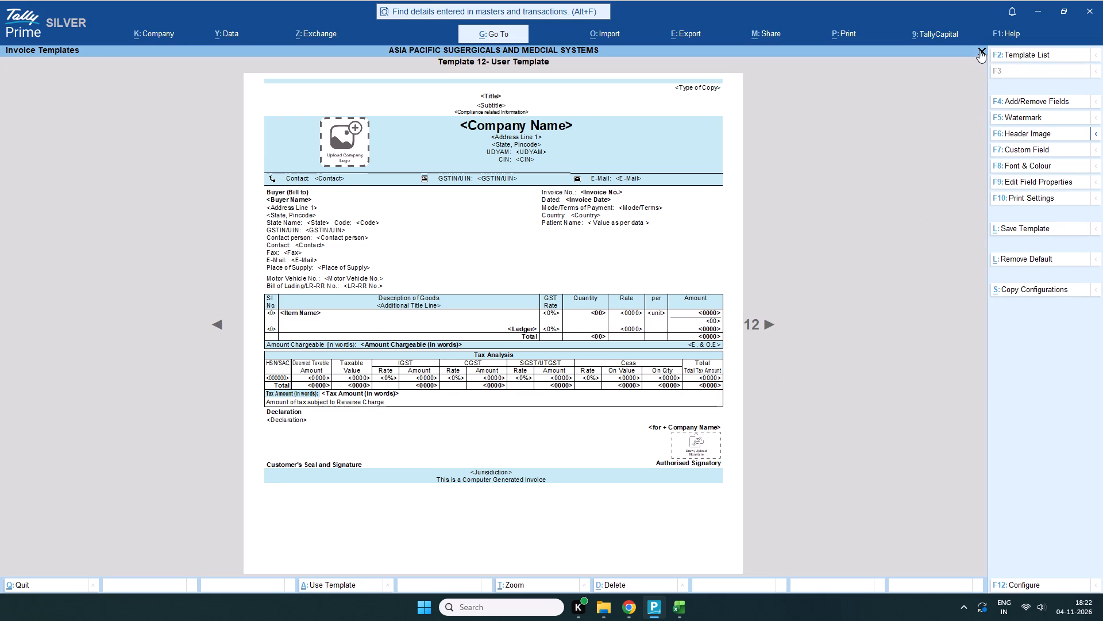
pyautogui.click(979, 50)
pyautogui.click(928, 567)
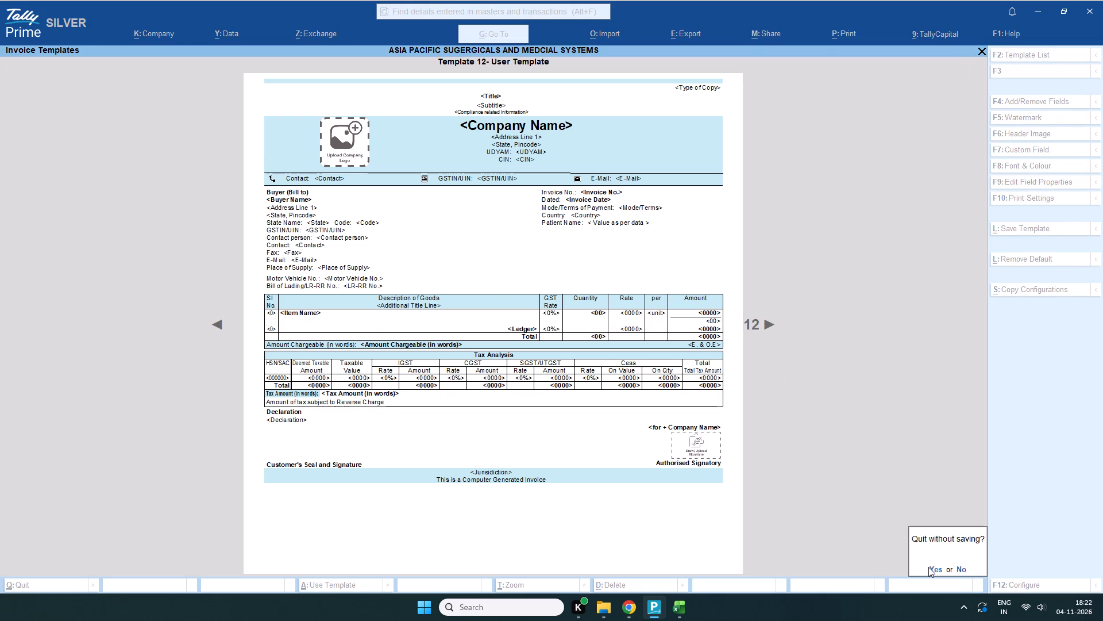
# Examine the print preview of Varababu Super Speciality Hospitals' tax invoice APMS/379 and close it.
pyautogui.click(484, 365)
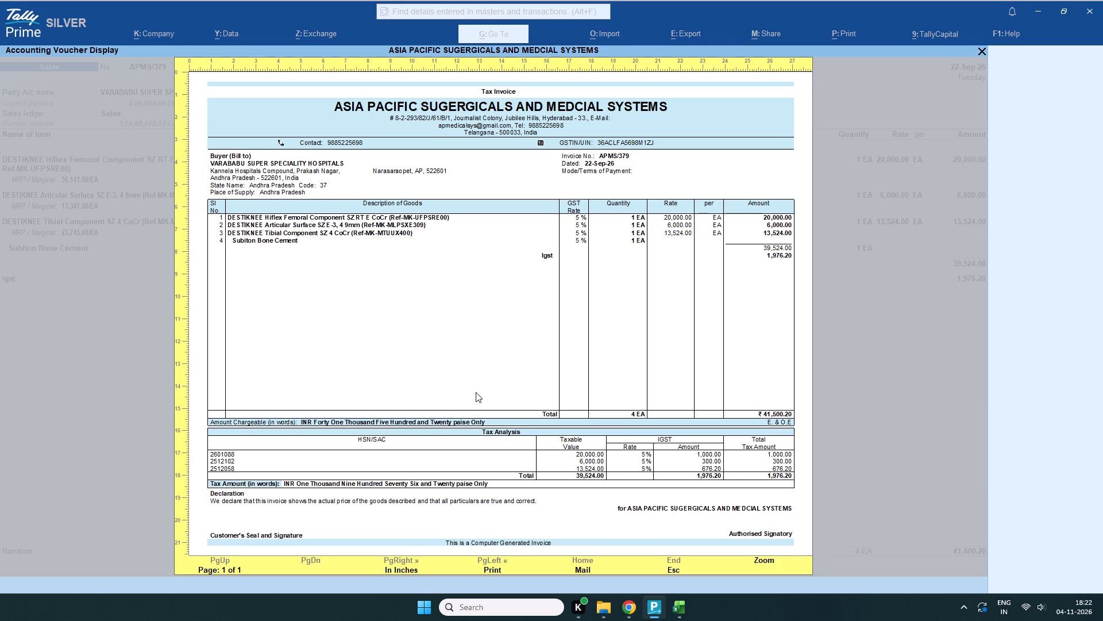
pyautogui.click(985, 47)
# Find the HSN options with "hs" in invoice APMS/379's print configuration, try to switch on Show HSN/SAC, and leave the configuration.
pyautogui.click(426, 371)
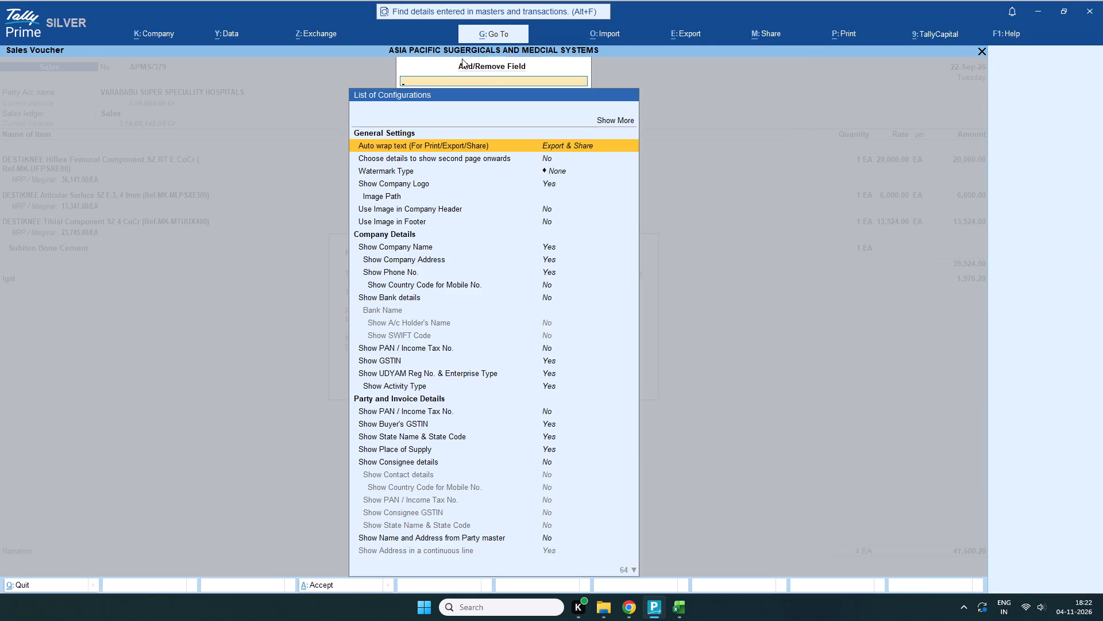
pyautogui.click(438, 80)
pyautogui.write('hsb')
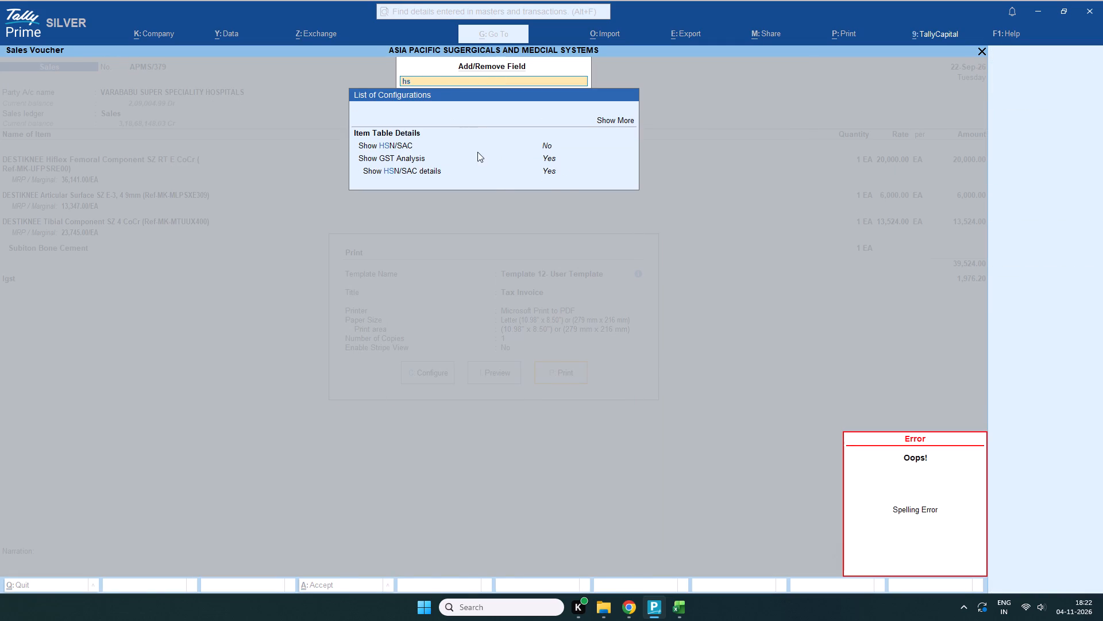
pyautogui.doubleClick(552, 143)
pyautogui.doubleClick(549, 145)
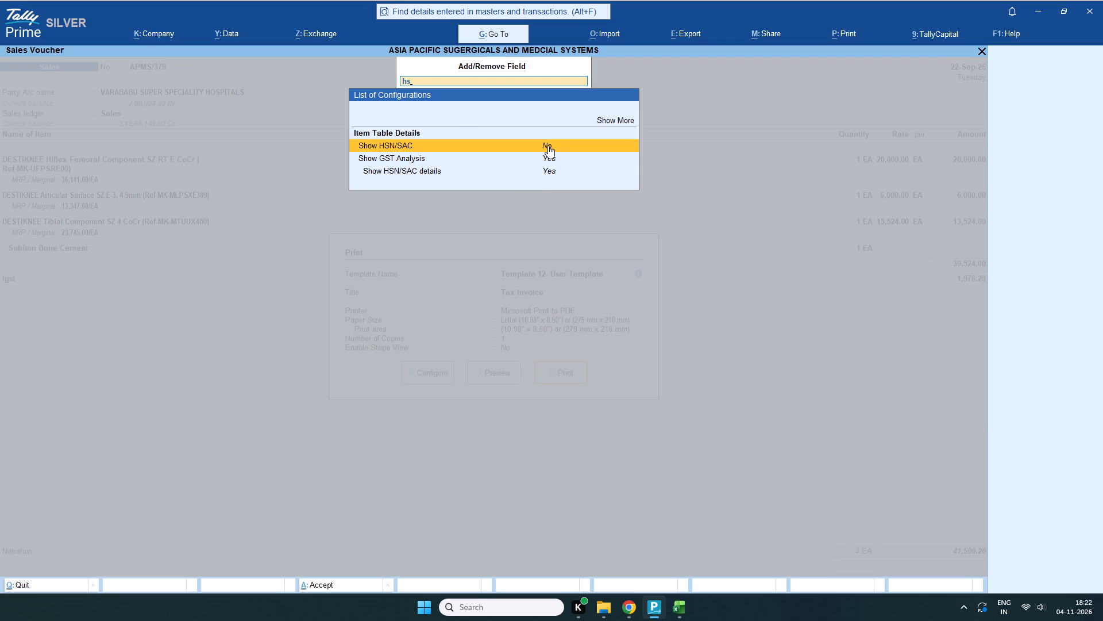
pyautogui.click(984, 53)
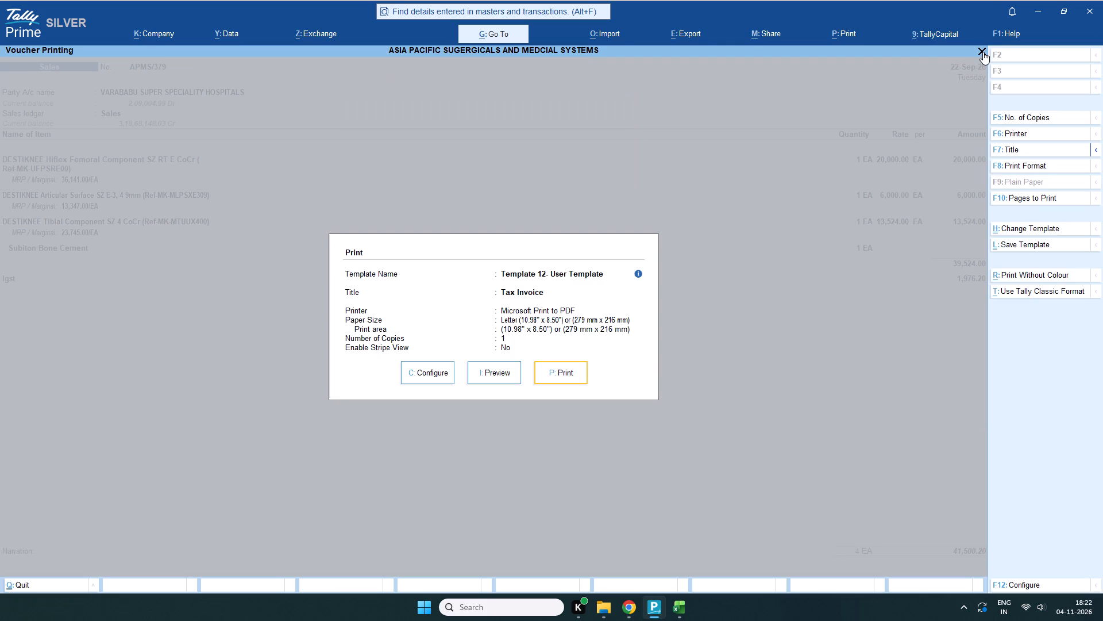